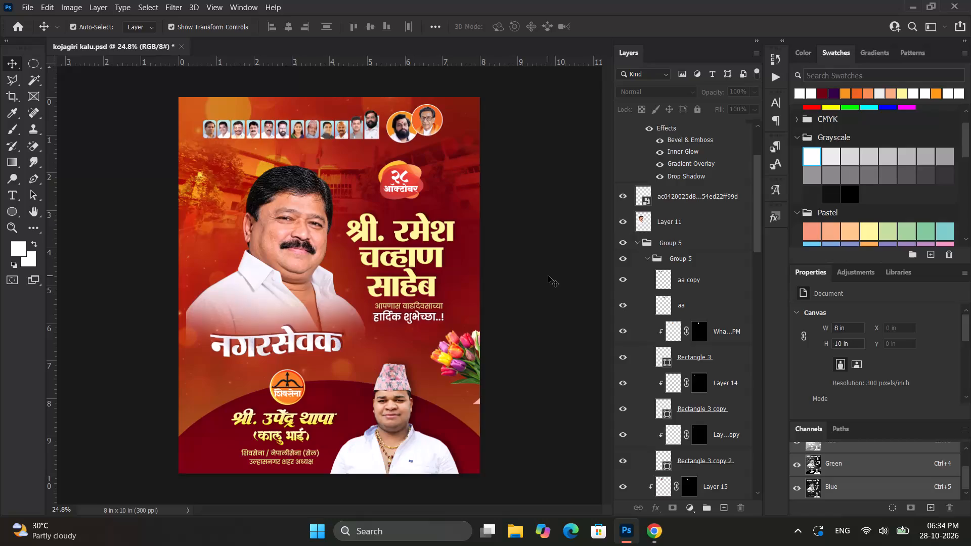
Start setting up a new document.
key(ctrl+n)
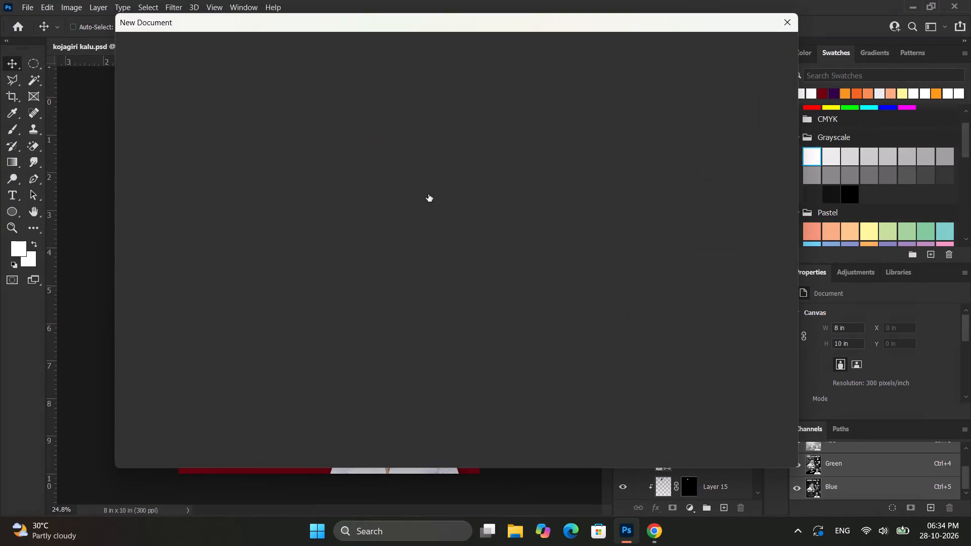
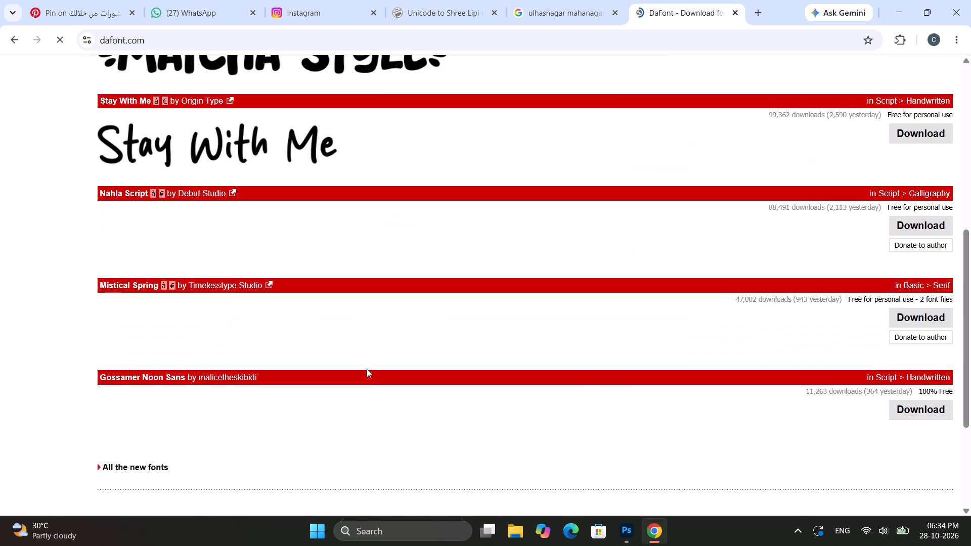
Examine the recently added fonts on the DaFont home page for a suitable typeface.
scroll(329, 278, down, 2)
scroll(316, 277, up, 4)
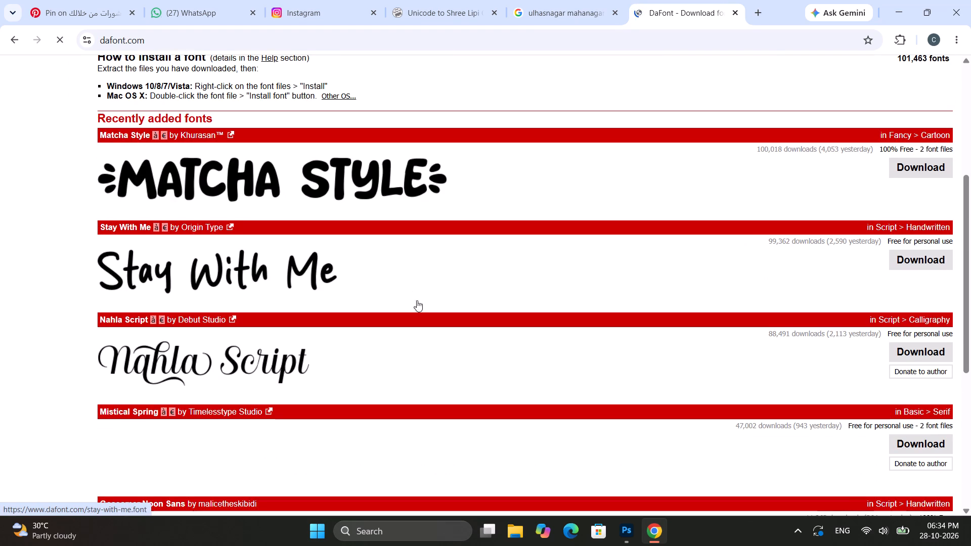
scroll(432, 279, down, 1)
scroll(432, 279, up, 1)
scroll(432, 279, down, 4)
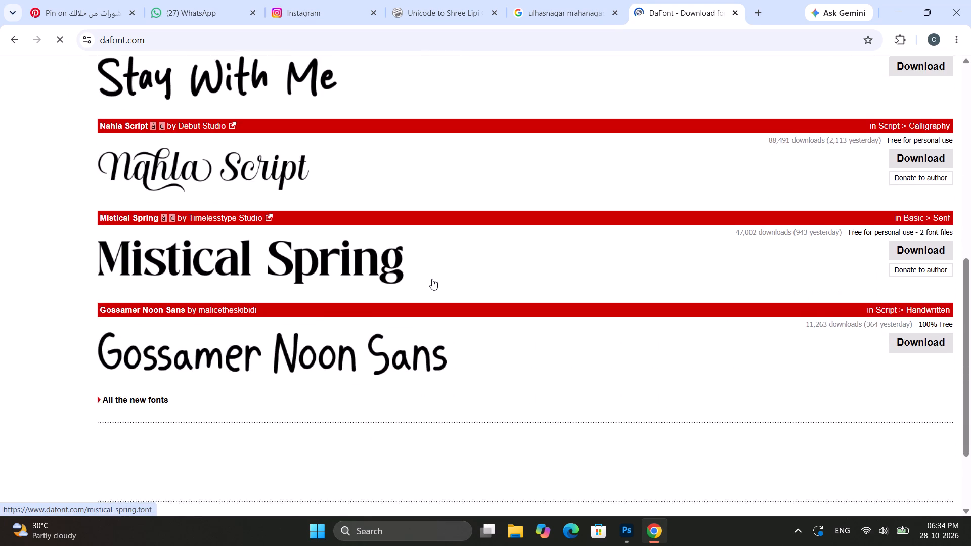
scroll(432, 279, up, 7)
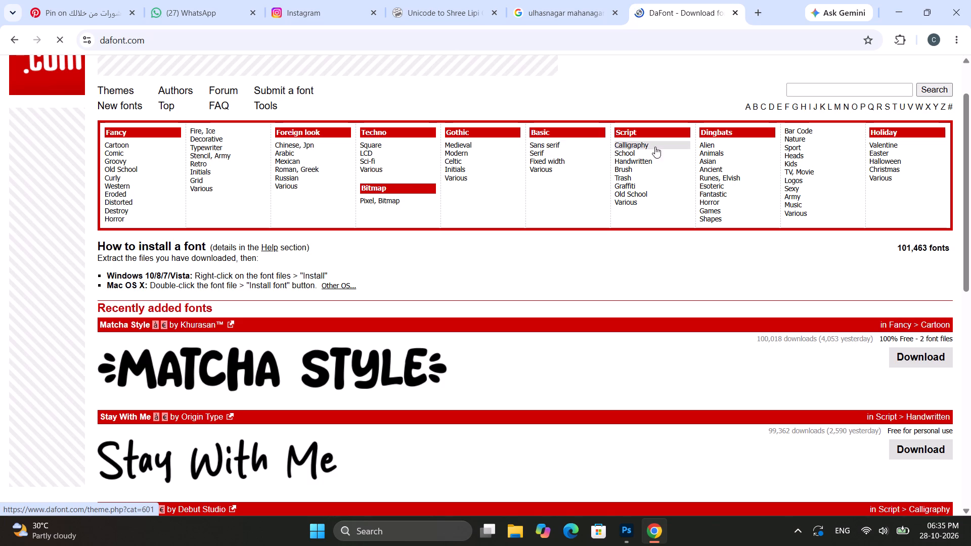
Search DaFont for "logo" fonts.
click(832, 96)
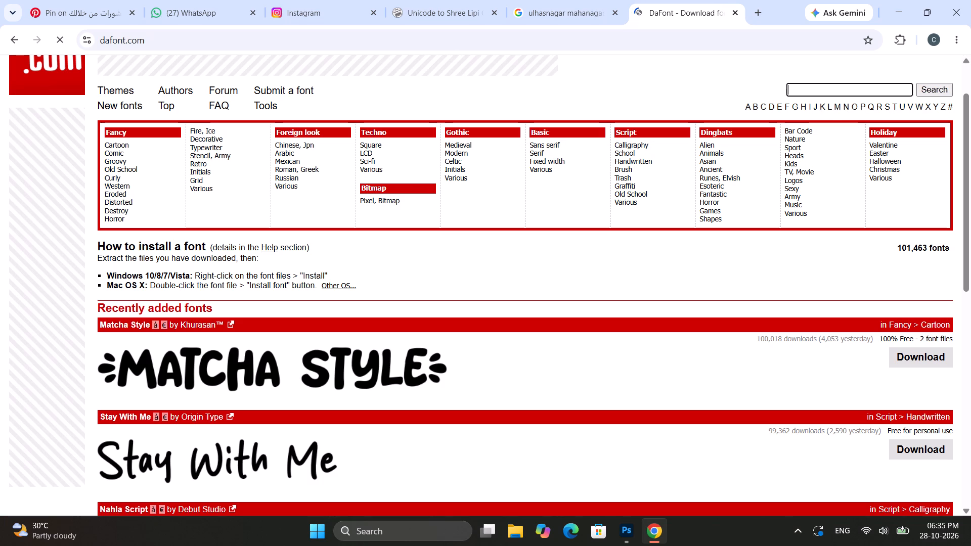
text(logo)
key(Return)
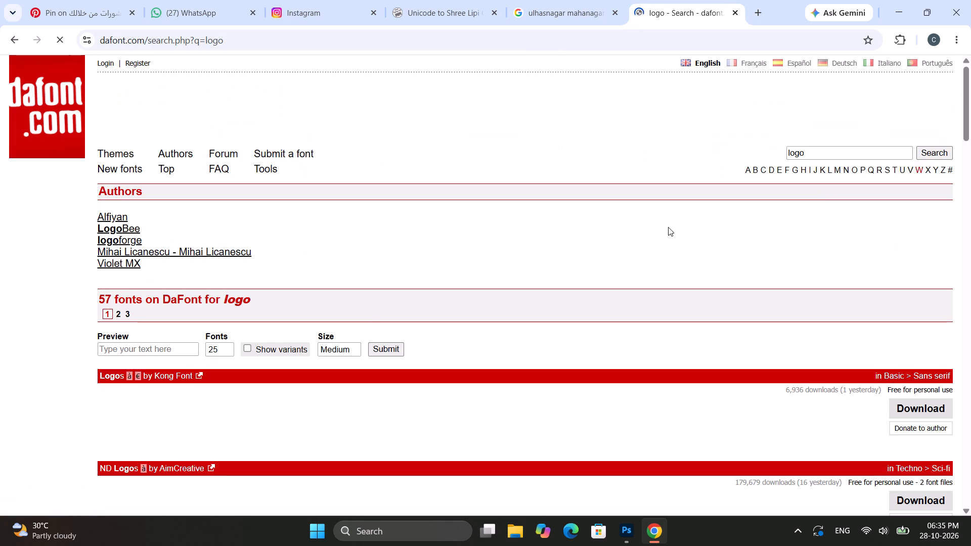
Find the Logoplexi font in the logo search results and download it.
scroll(371, 307, down, 3)
scroll(334, 311, up, 1)
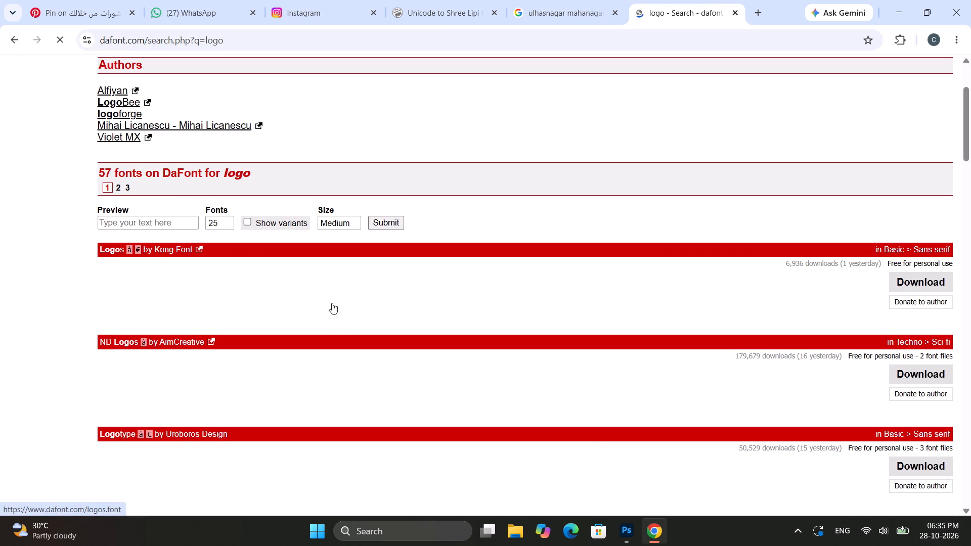
scroll(314, 332, down, 2)
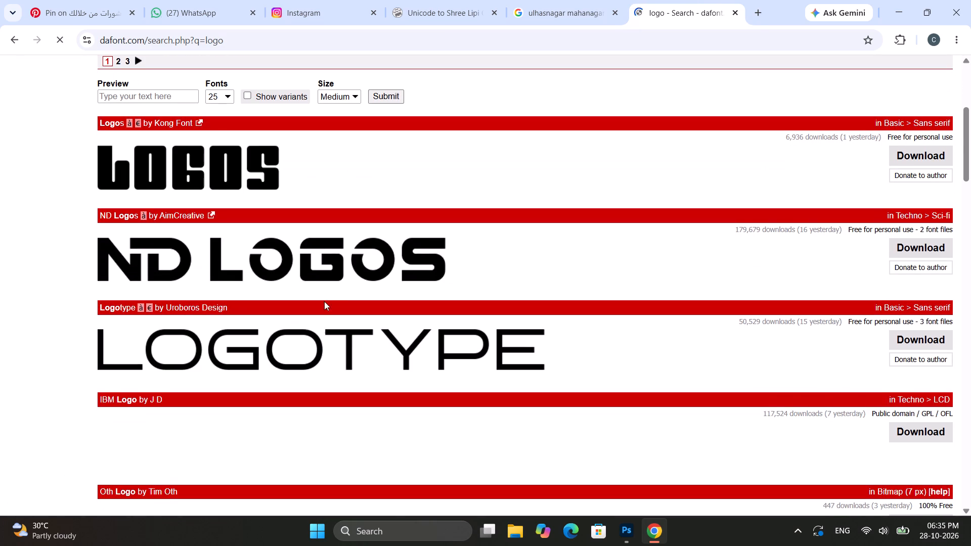
scroll(326, 294, down, 5)
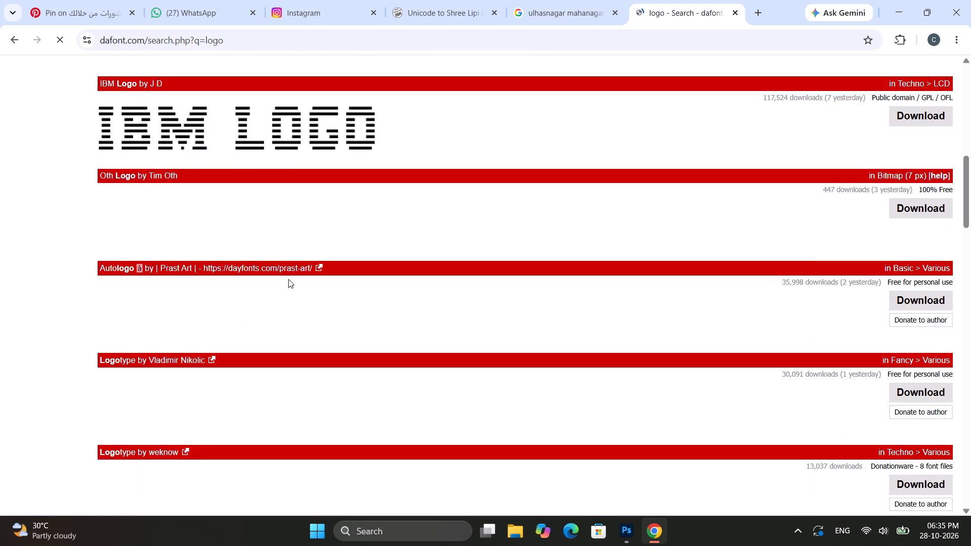
scroll(293, 290, down, 3)
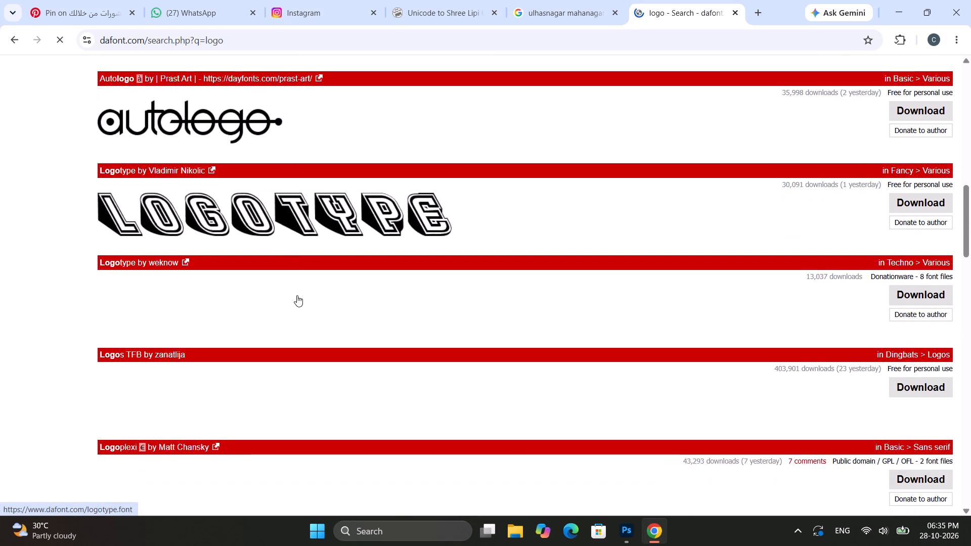
scroll(298, 296, up, 1)
scroll(298, 294, down, 5)
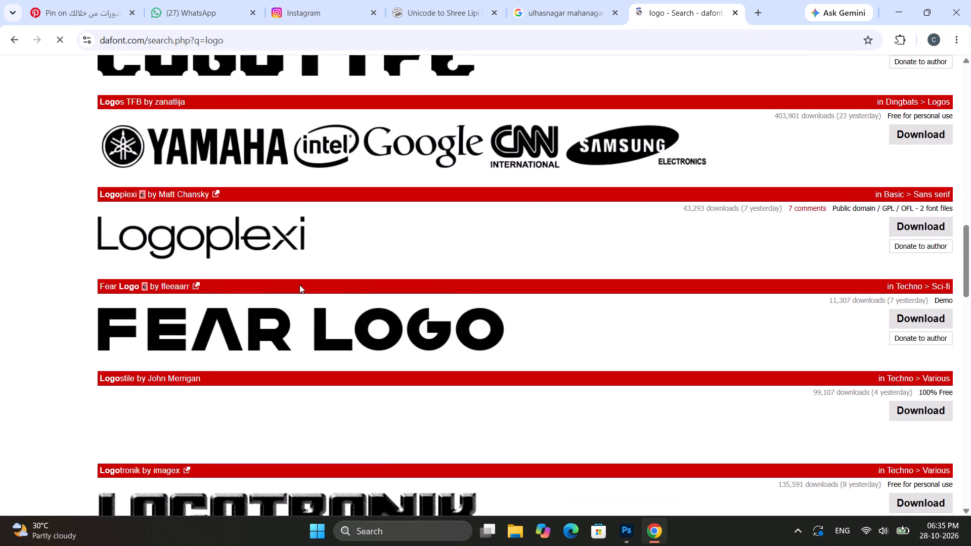
scroll(299, 285, down, 1)
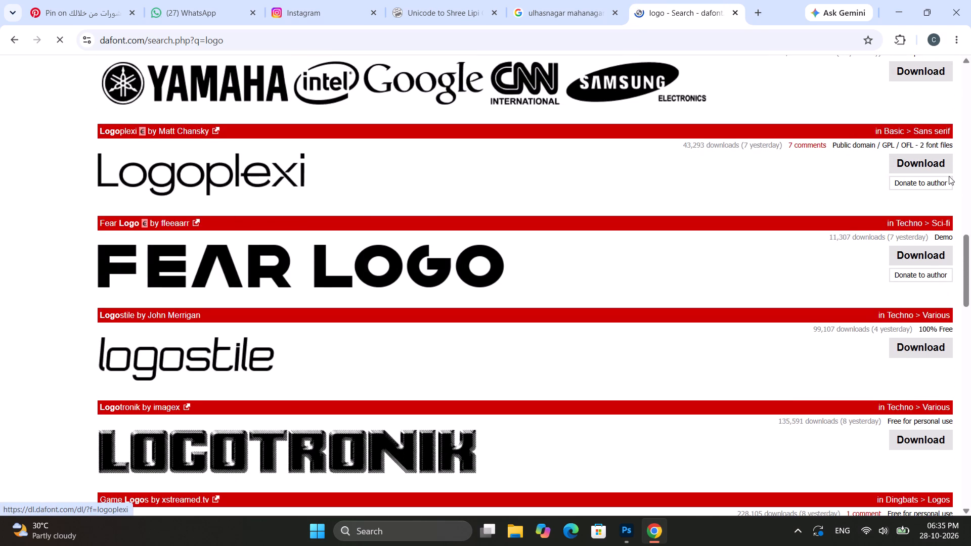
click(918, 163)
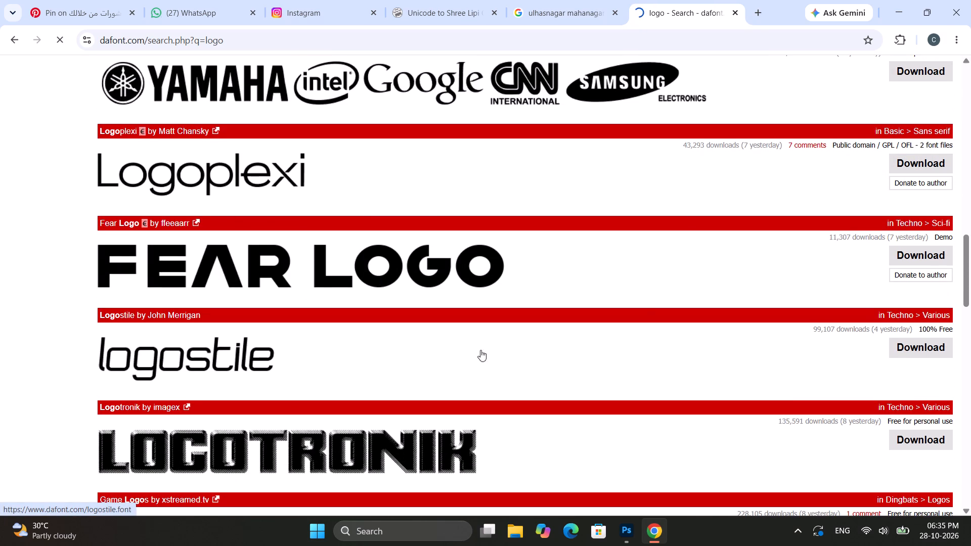
Examine the remaining fonts on the first page of the logo search results.
scroll(615, 264, down, 4)
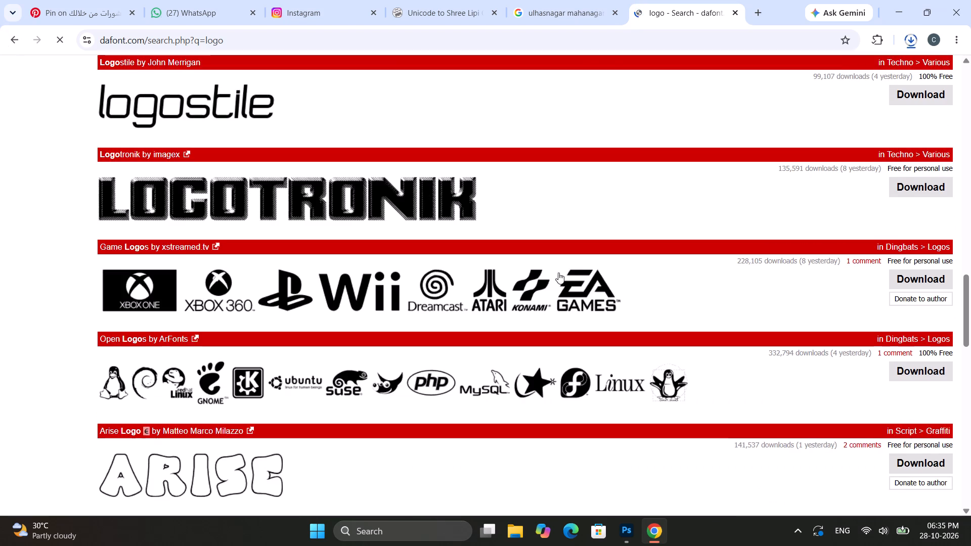
scroll(528, 291, down, 3)
scroll(481, 304, down, 4)
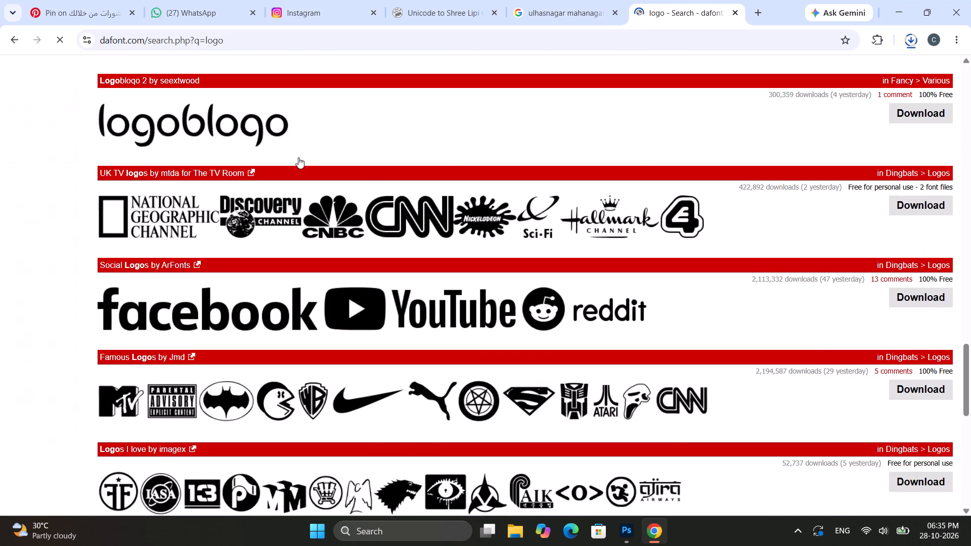
scroll(411, 219, down, 8)
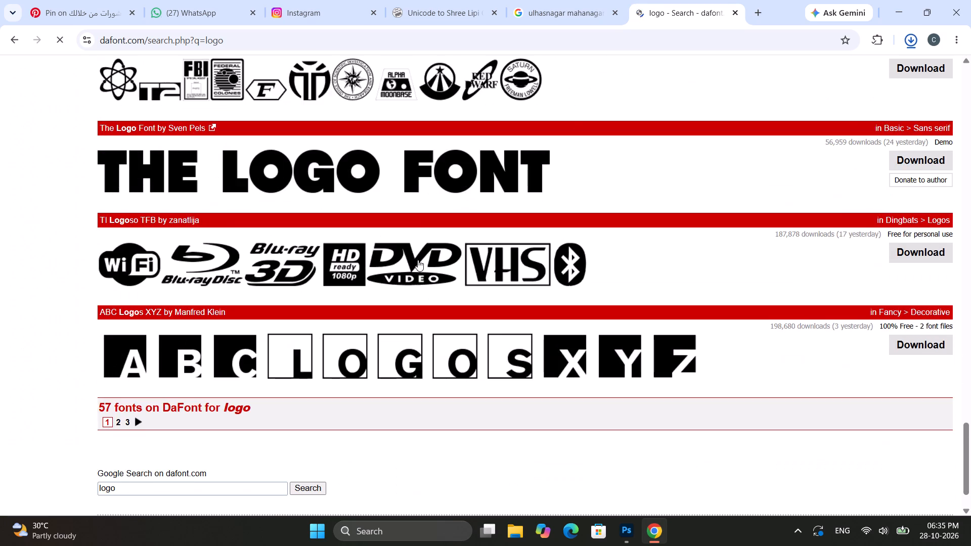
scroll(419, 271, down, 1)
scroll(244, 361, up, 1)
scroll(244, 361, down, 2)
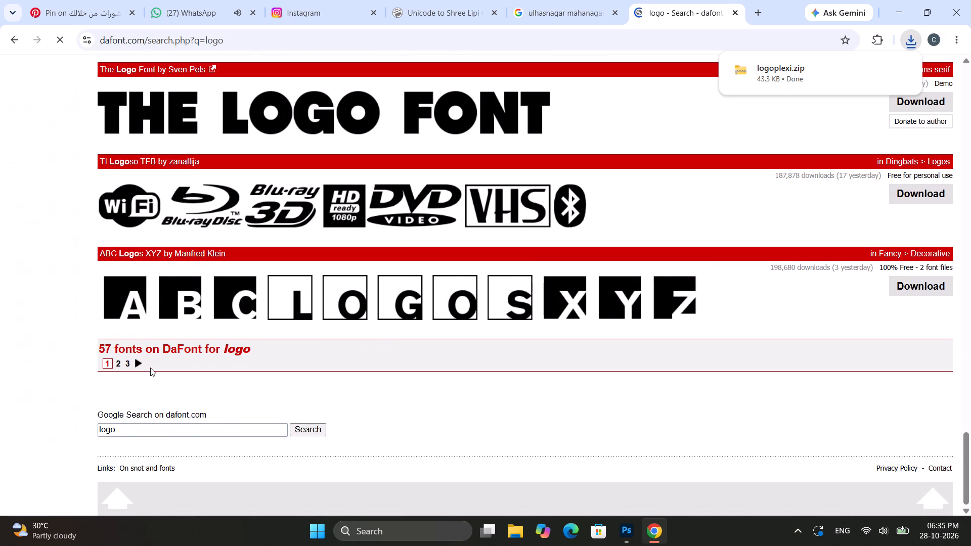
Open page 2 of the logo search results and examine the fonts listed there.
click(118, 365)
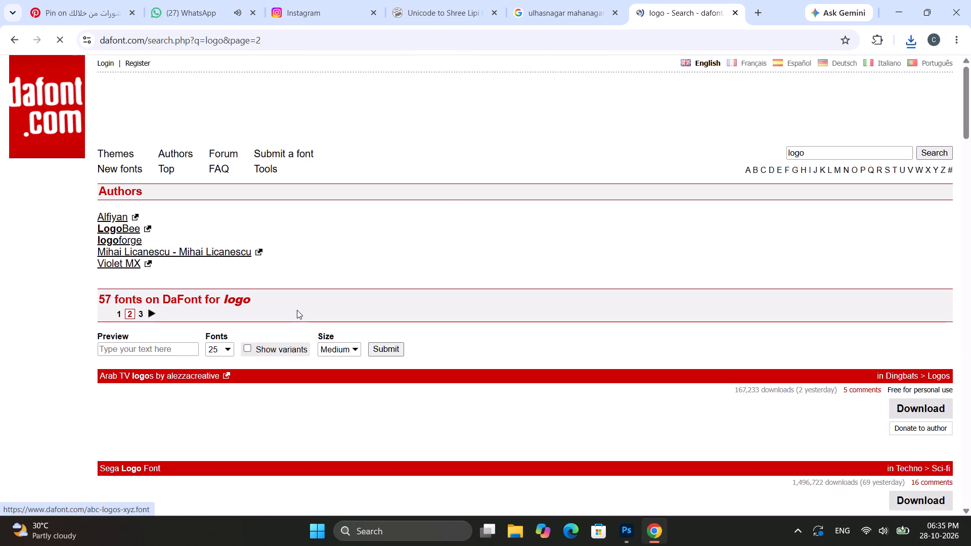
scroll(293, 311, down, 3)
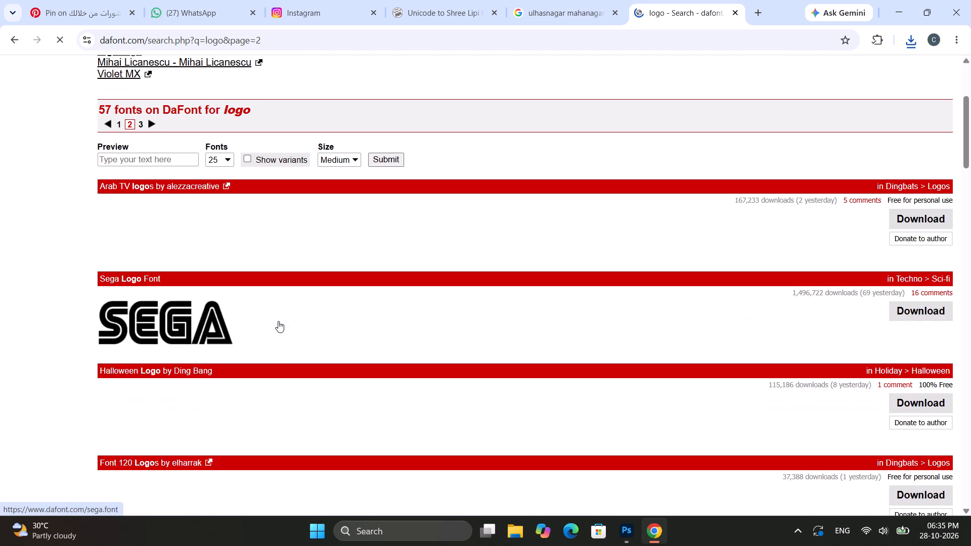
scroll(292, 308, down, 4)
scroll(350, 288, down, 3)
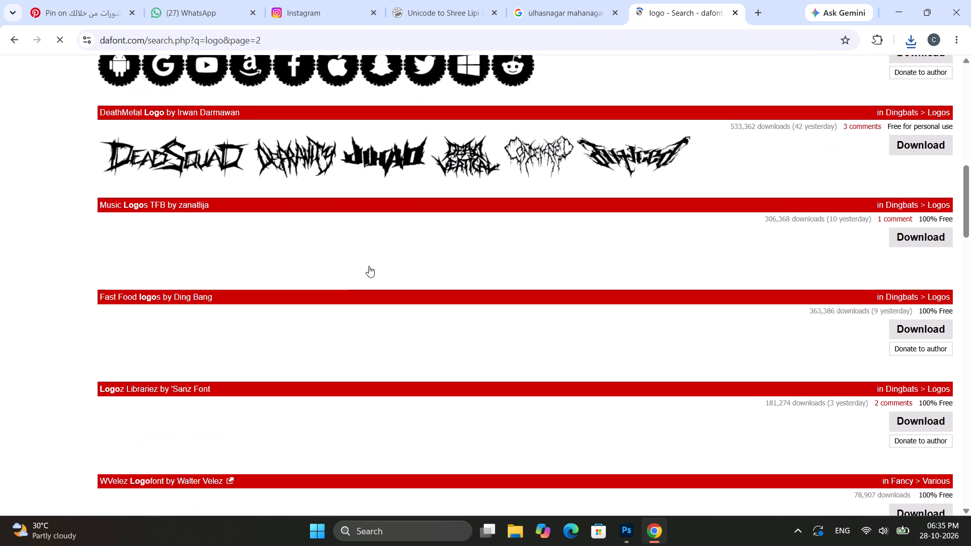
scroll(378, 263, up, 1)
scroll(391, 262, down, 2)
scroll(392, 265, up, 2)
scroll(392, 266, down, 2)
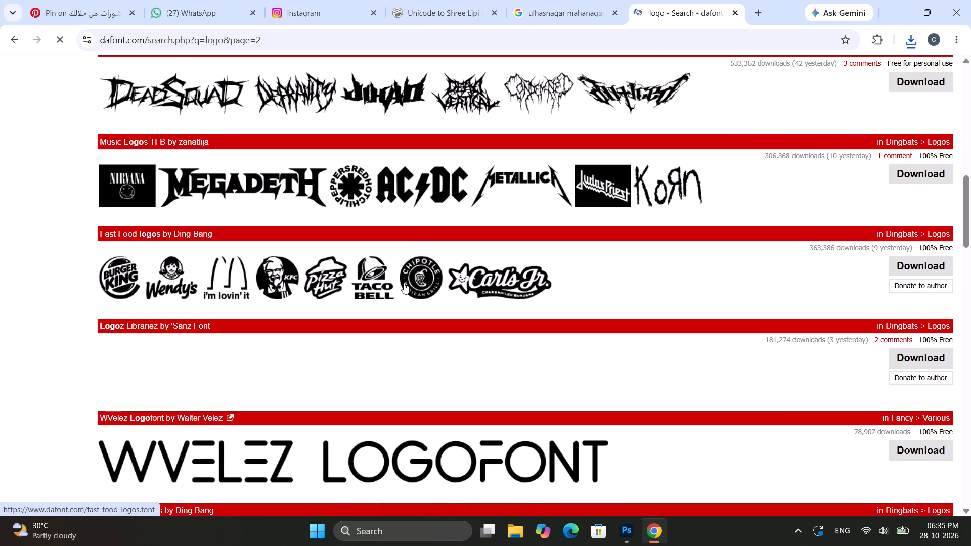
scroll(405, 284, down, 4)
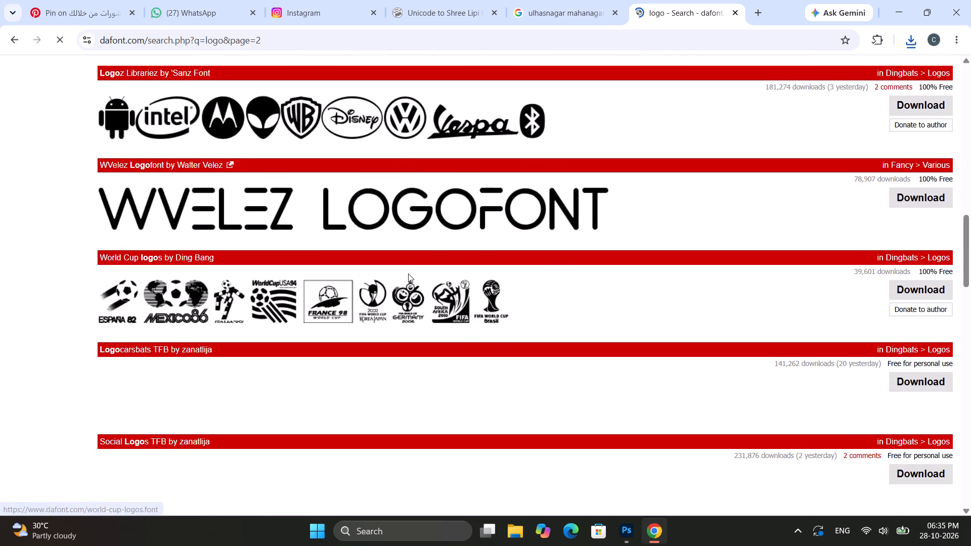
scroll(410, 271, down, 1)
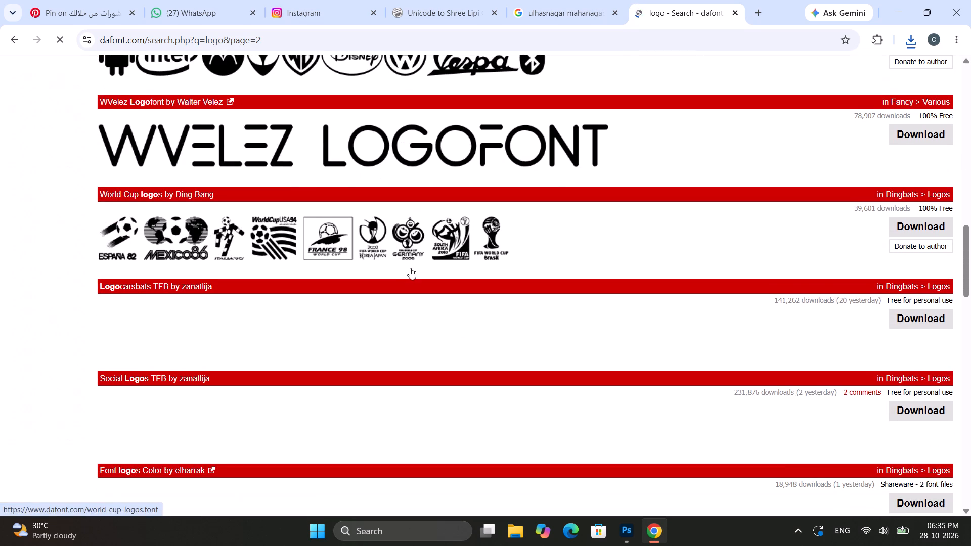
scroll(411, 275, down, 2)
scroll(411, 275, up, 11)
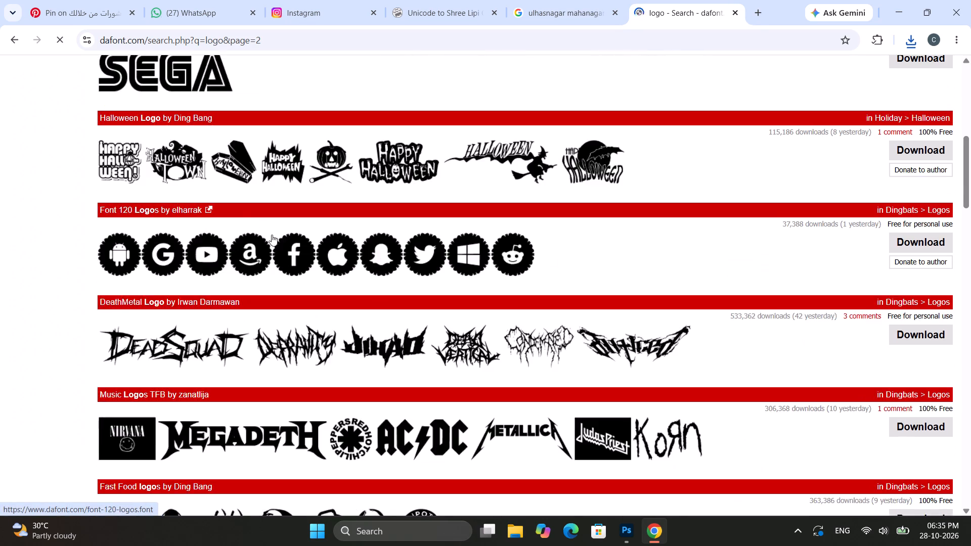
scroll(286, 232, up, 10)
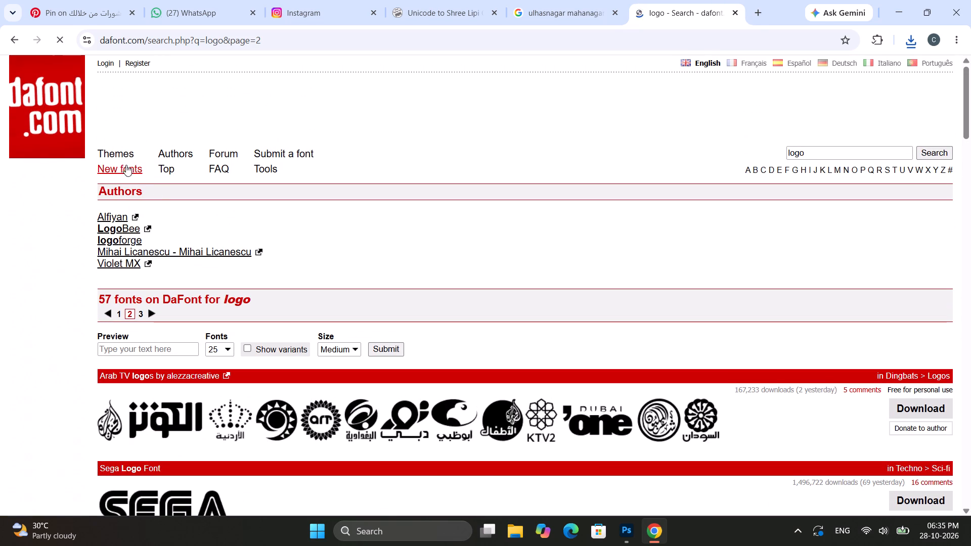
Open DaFont's New fonts listing and examine the latest additions.
click(119, 167)
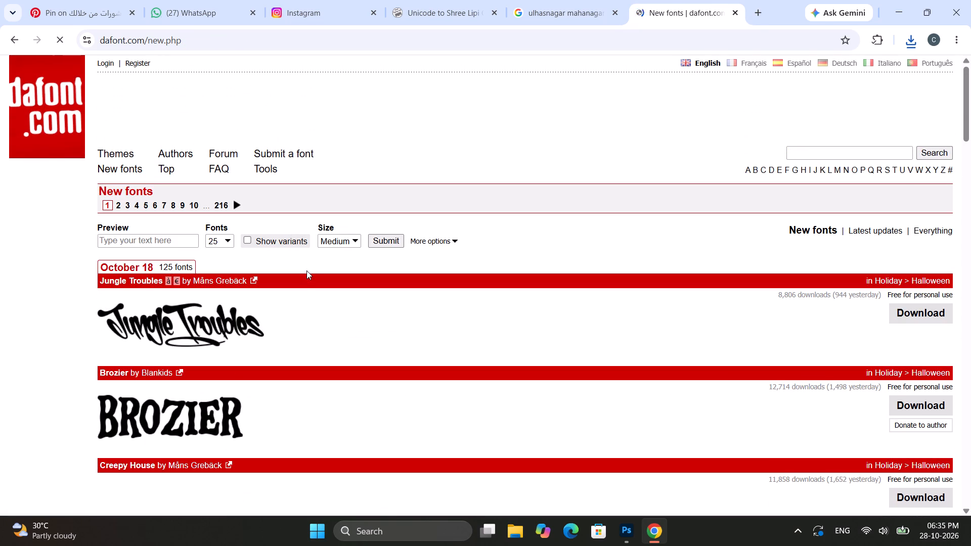
scroll(250, 341, down, 3)
scroll(312, 355, down, 4)
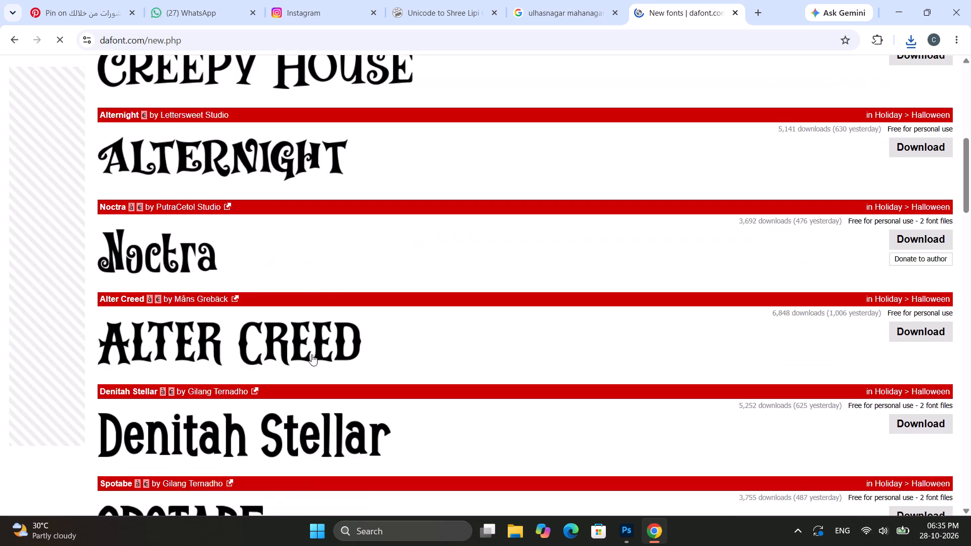
scroll(311, 353, down, 6)
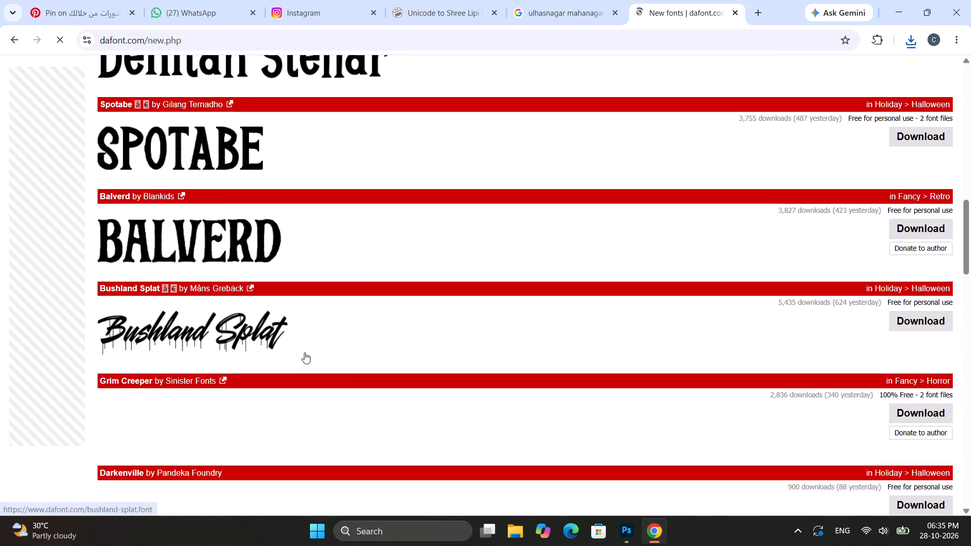
scroll(304, 352, up, 17)
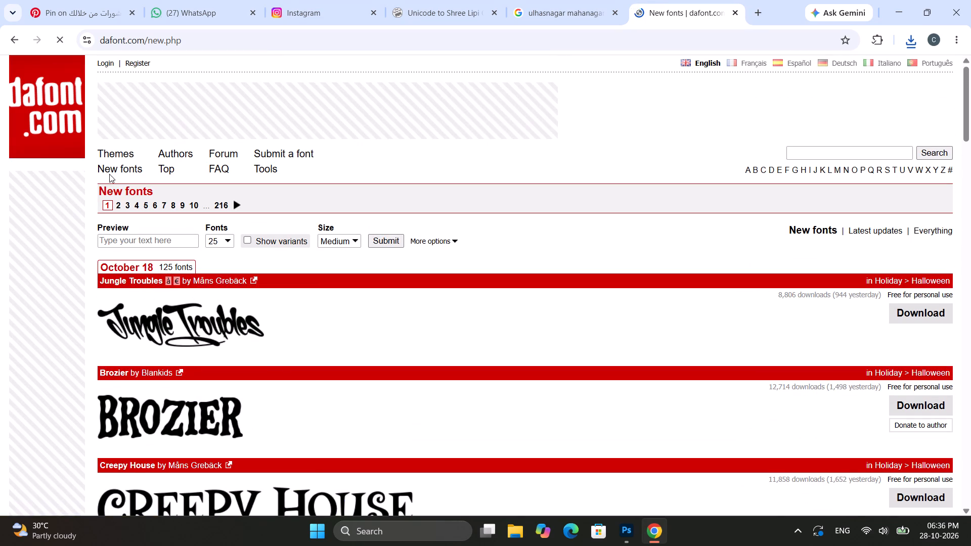
Go back to the Google results for "font" and open the 1001 Fonts website.
click(8, 34)
click(12, 40)
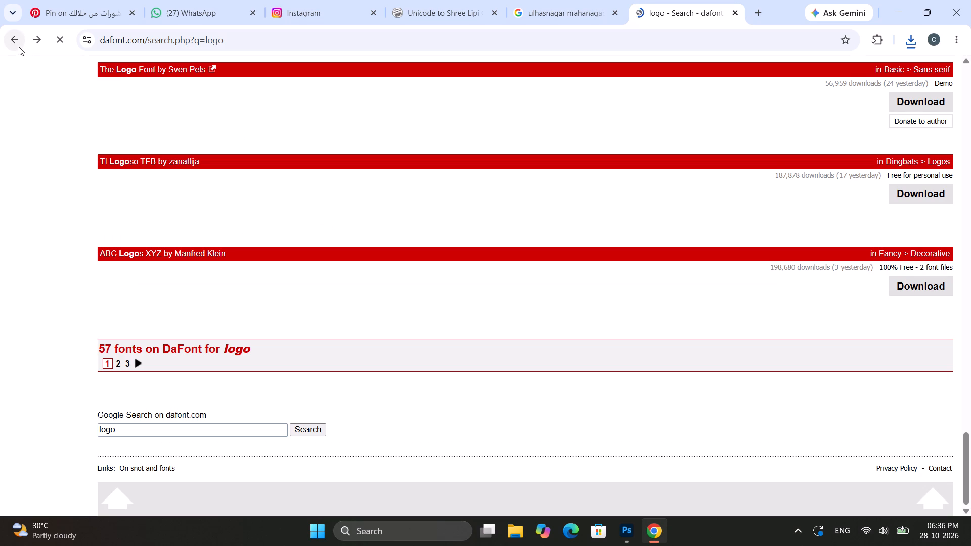
click(17, 45)
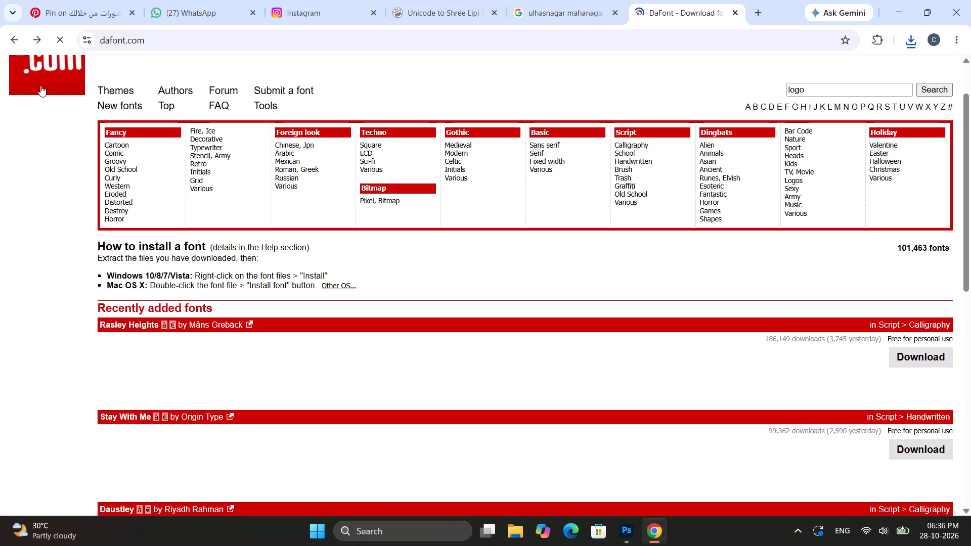
click(19, 40)
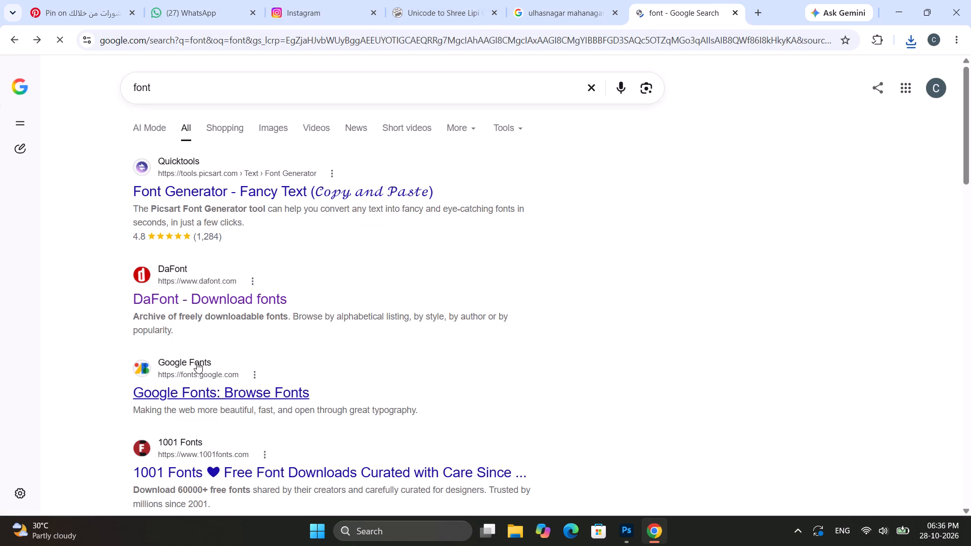
click(181, 475)
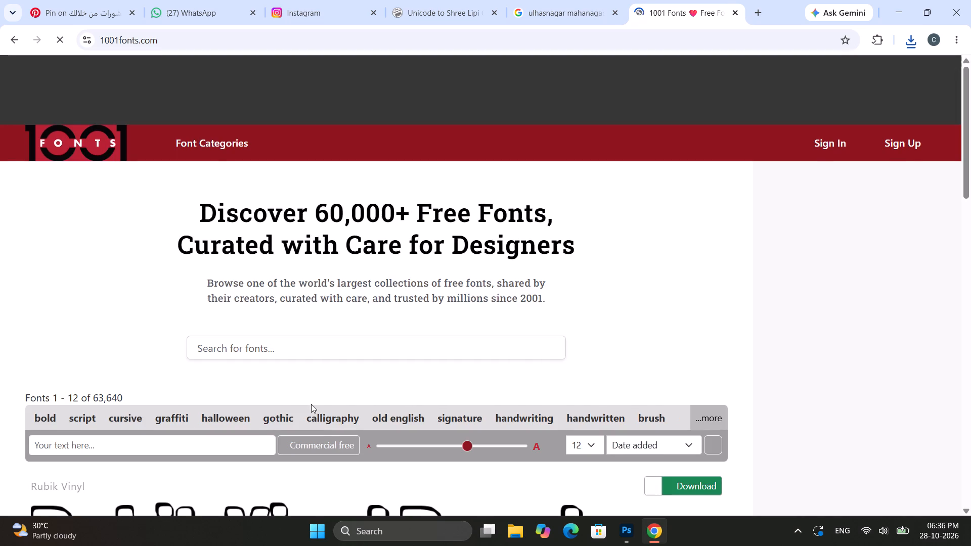
Examine the newest fonts listed on the first page of the 1001 Fonts website.
scroll(367, 416, down, 8)
scroll(217, 365, up, 3)
scroll(219, 363, down, 3)
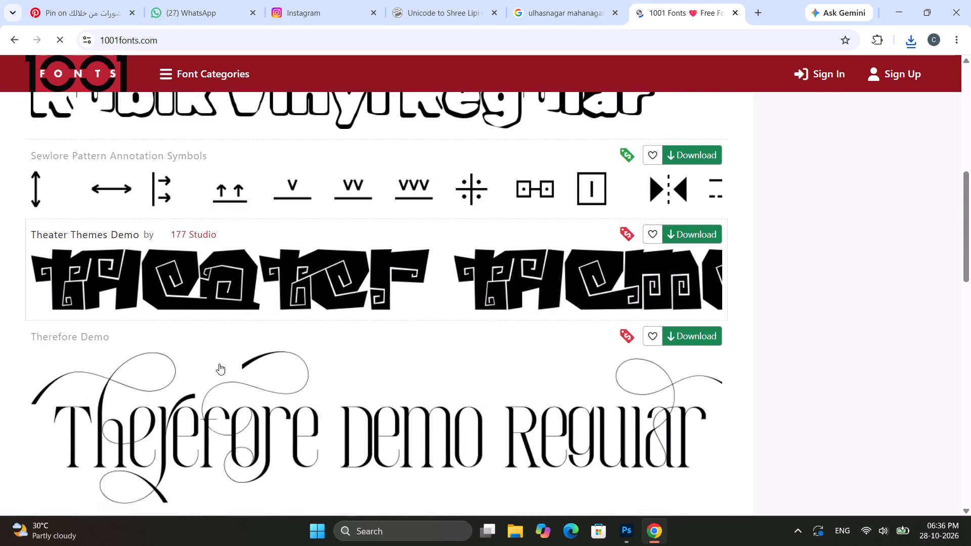
scroll(219, 363, down, 3)
scroll(596, 206, up, 2)
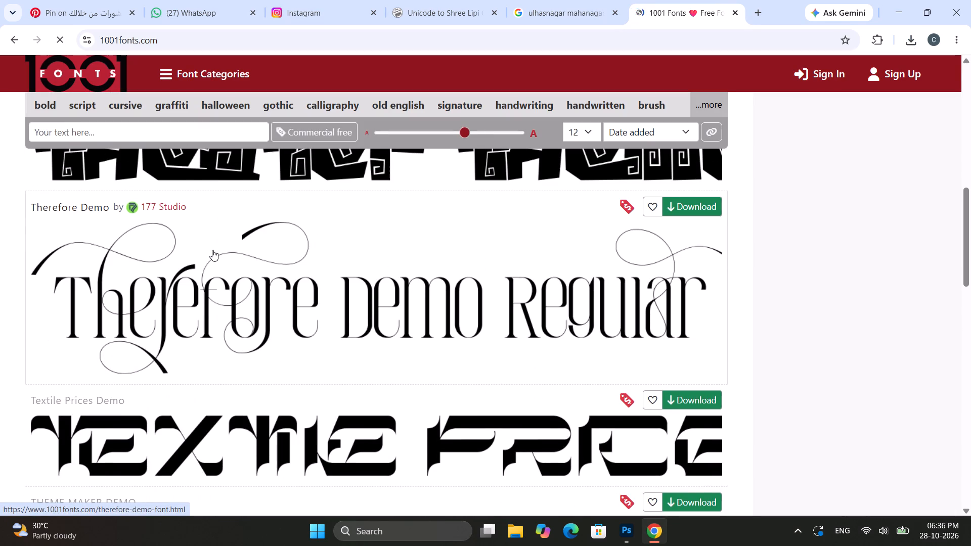
scroll(256, 259, down, 3)
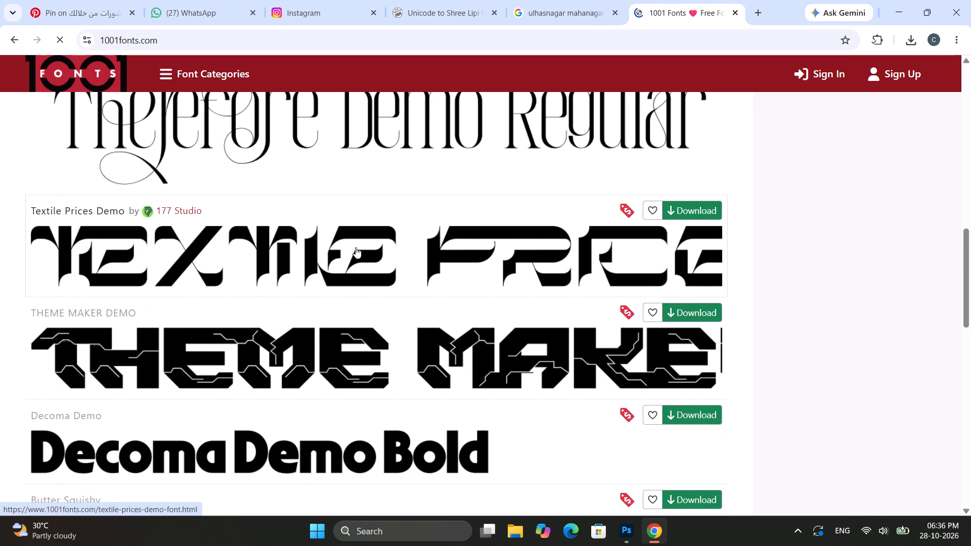
scroll(558, 266, down, 2)
scroll(506, 266, down, 3)
scroll(463, 262, down, 7)
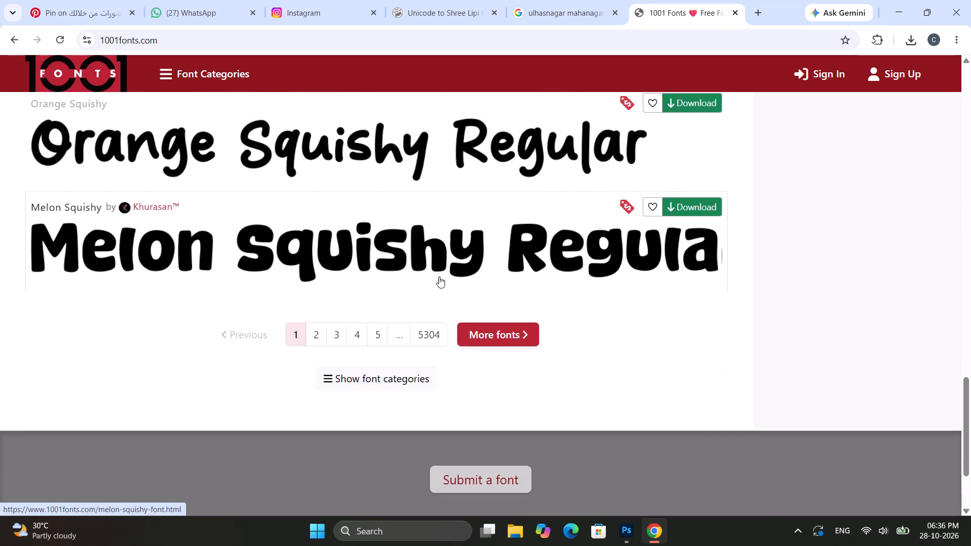
scroll(439, 277, down, 2)
Open page 2 of the font listing and download the Dh Bedgia DEMO font.
click(316, 199)
scroll(334, 211, up, 3)
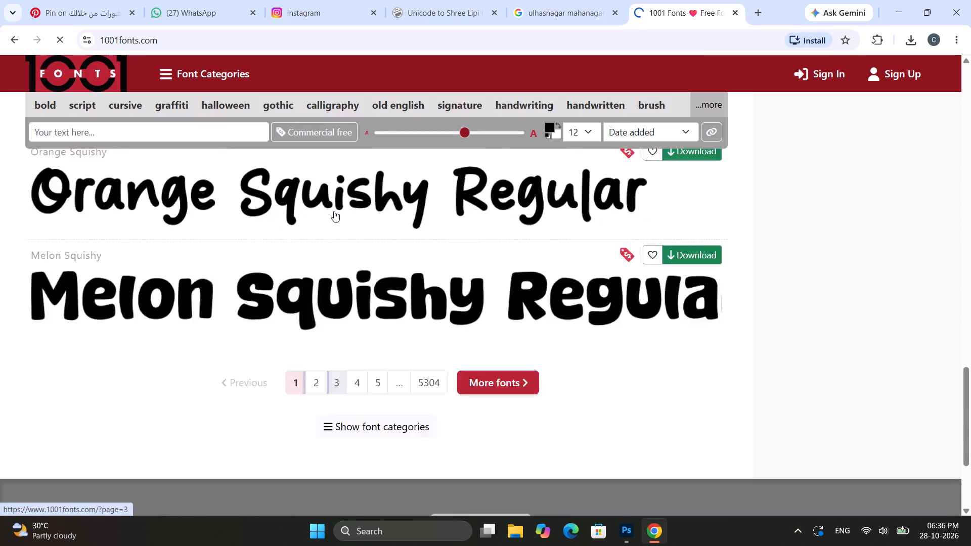
scroll(334, 211, up, 20)
scroll(334, 211, up, 1)
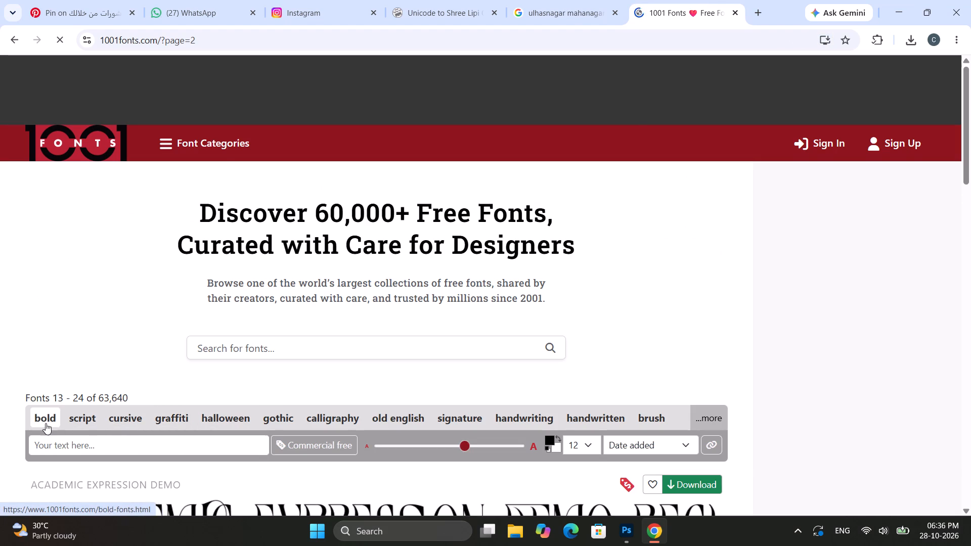
scroll(81, 418, down, 1)
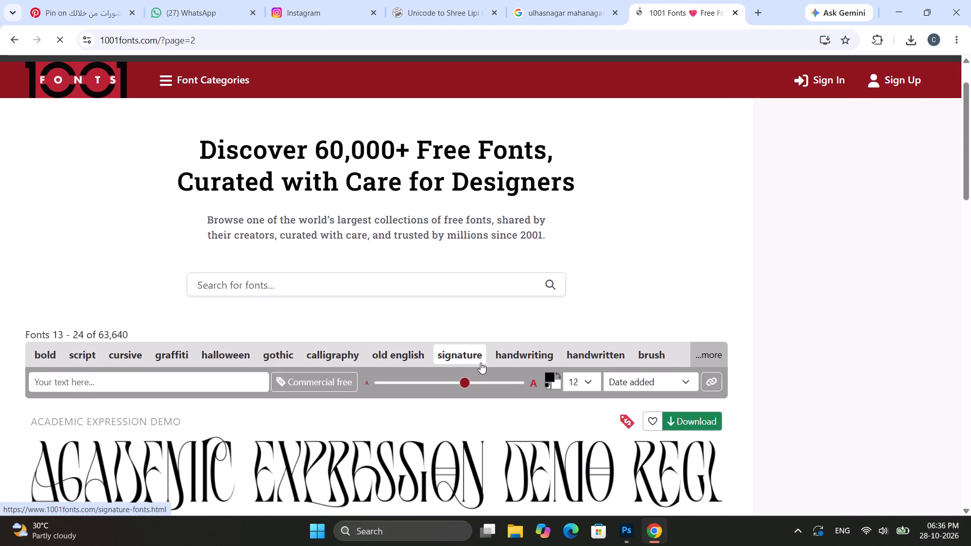
scroll(561, 356, down, 3)
scroll(433, 352, down, 2)
scroll(379, 339, down, 2)
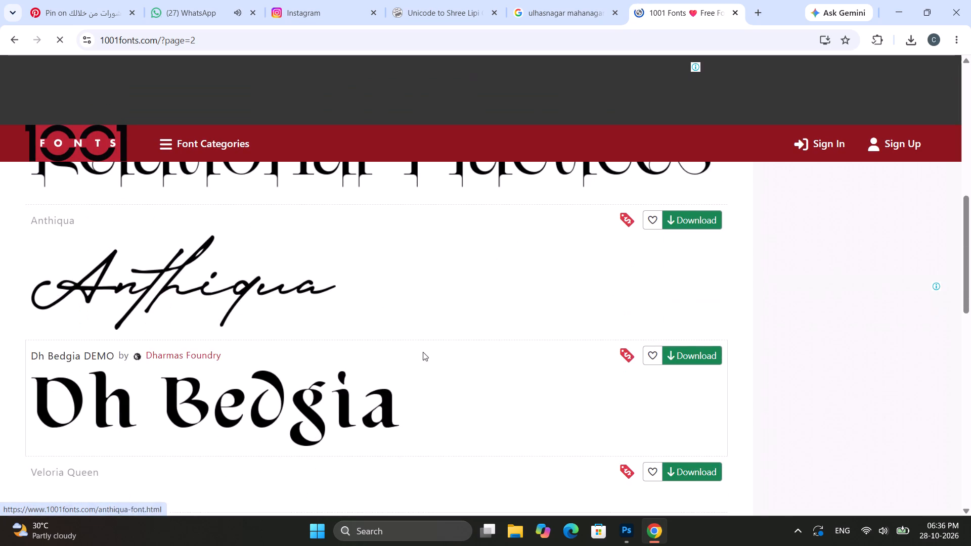
scroll(412, 355, down, 2)
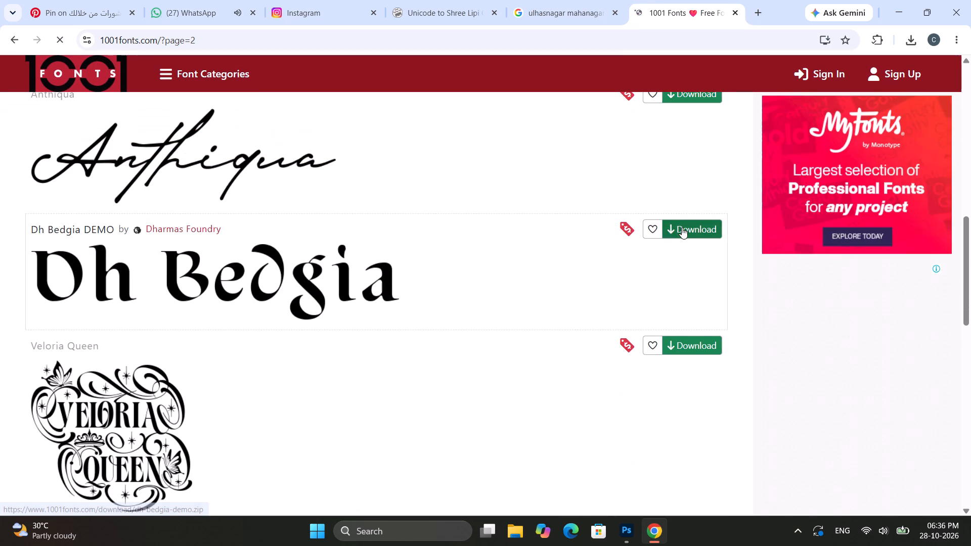
click(682, 228)
Look through the rest of page 2, open page 3 of the listing and download the Roxie Rossa font.
scroll(404, 300, down, 8)
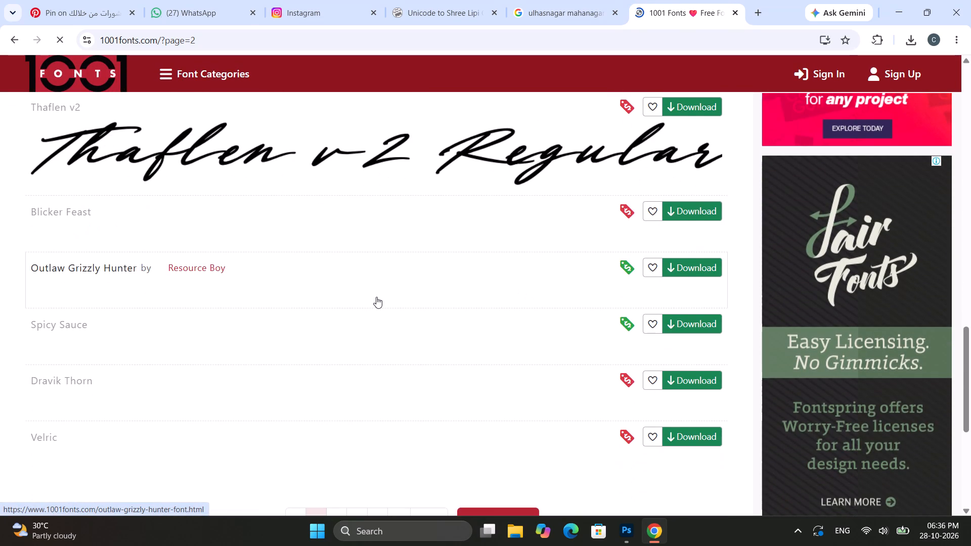
scroll(369, 253, down, 2)
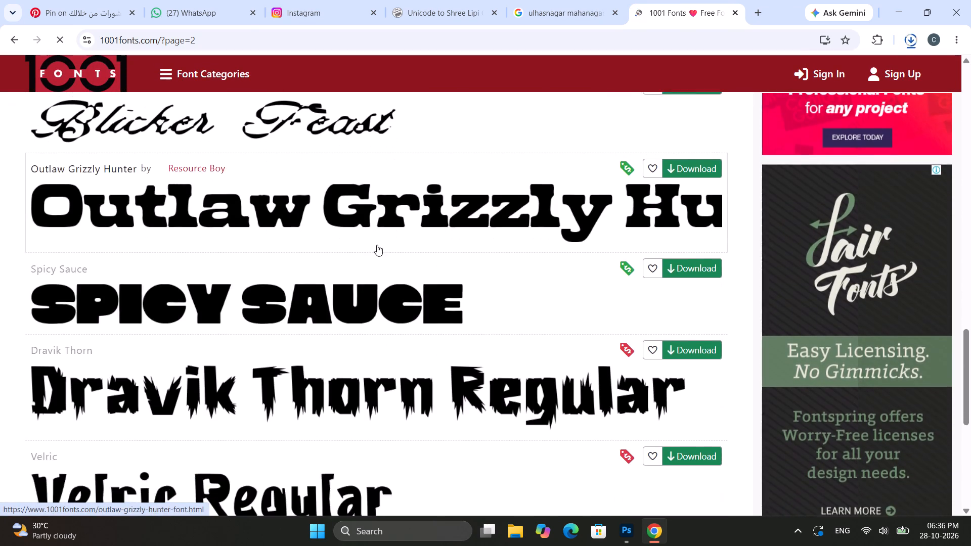
scroll(377, 245, down, 4)
click(341, 333)
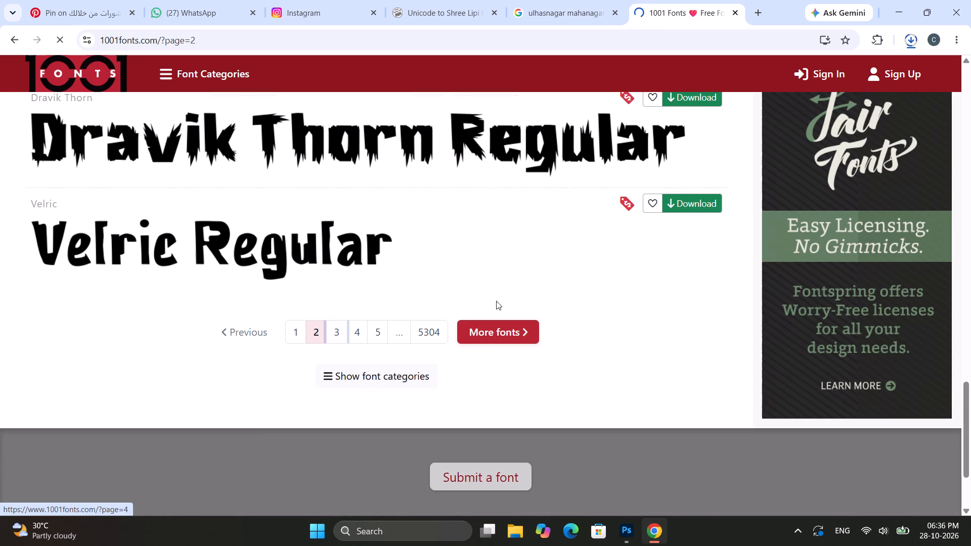
scroll(489, 318, down, 4)
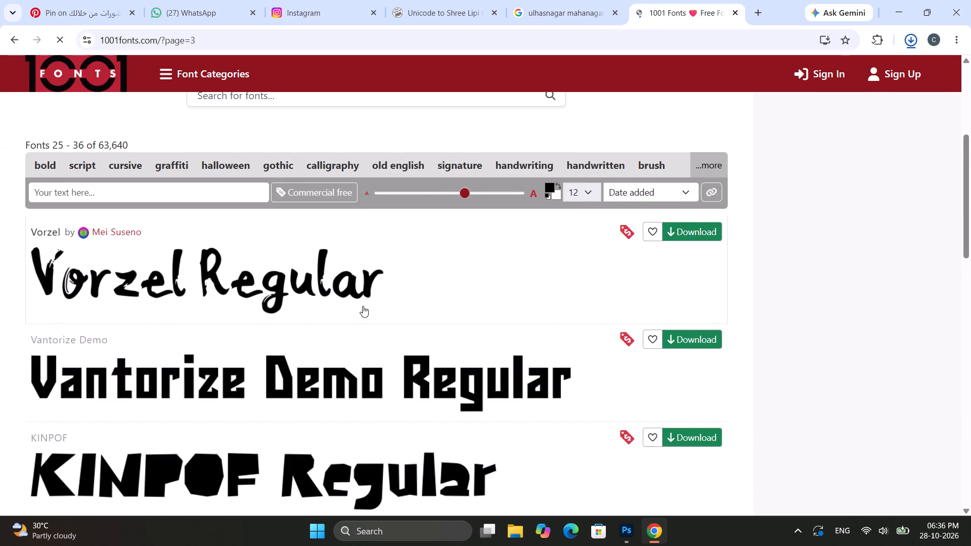
scroll(320, 310, down, 3)
scroll(527, 304, down, 3)
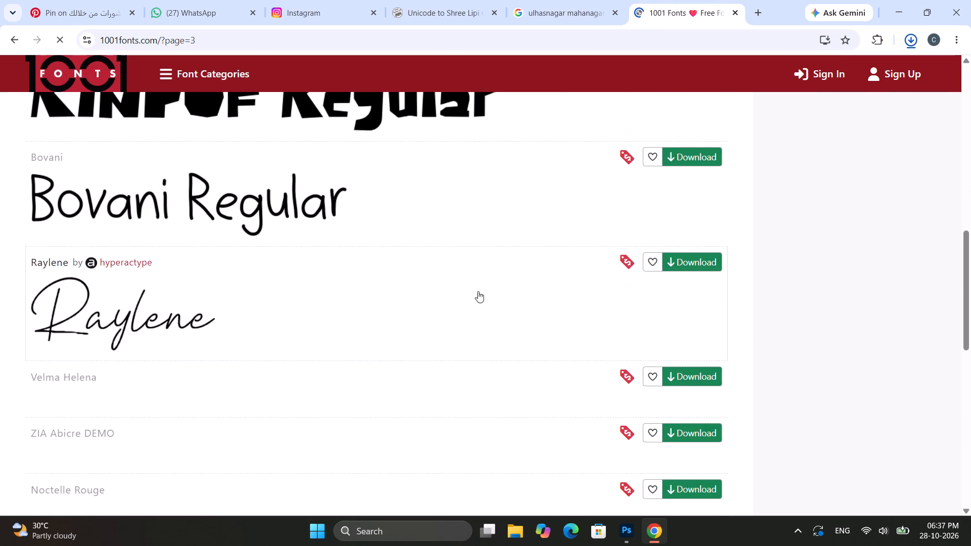
scroll(355, 270, down, 3)
scroll(237, 265, down, 3)
scroll(314, 321, down, 2)
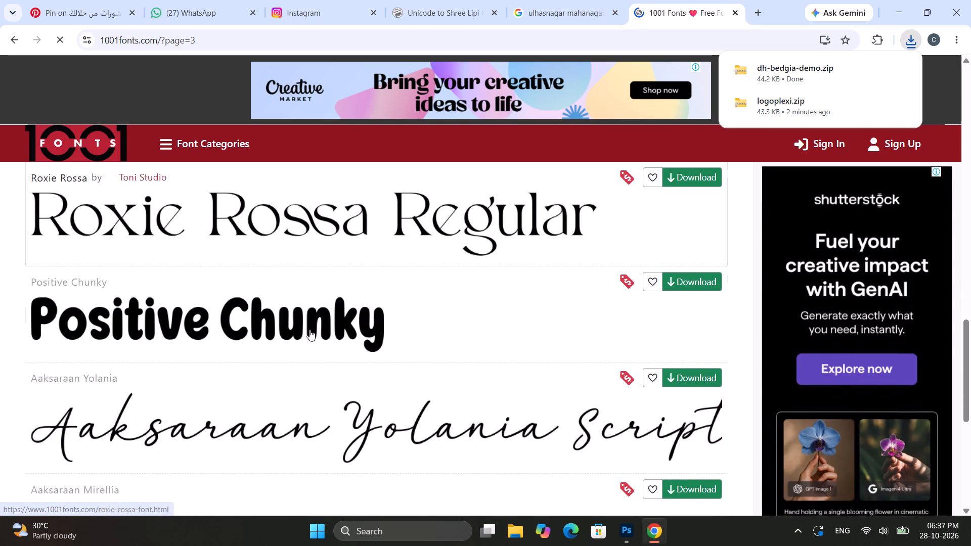
click(705, 172)
Open page 4 of the font listing and agree to the site's privacy notice.
scroll(460, 278, down, 3)
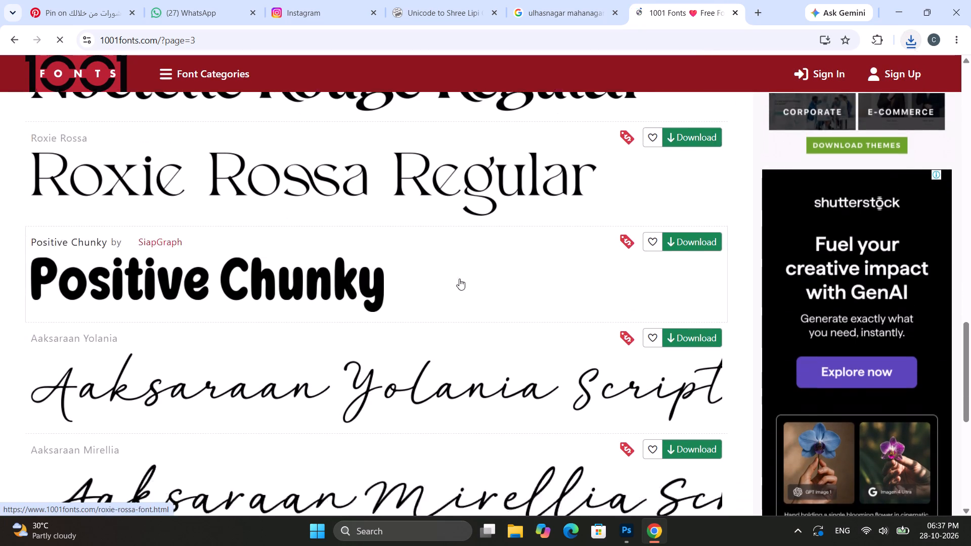
scroll(459, 279, down, 1)
scroll(384, 294, down, 3)
click(357, 198)
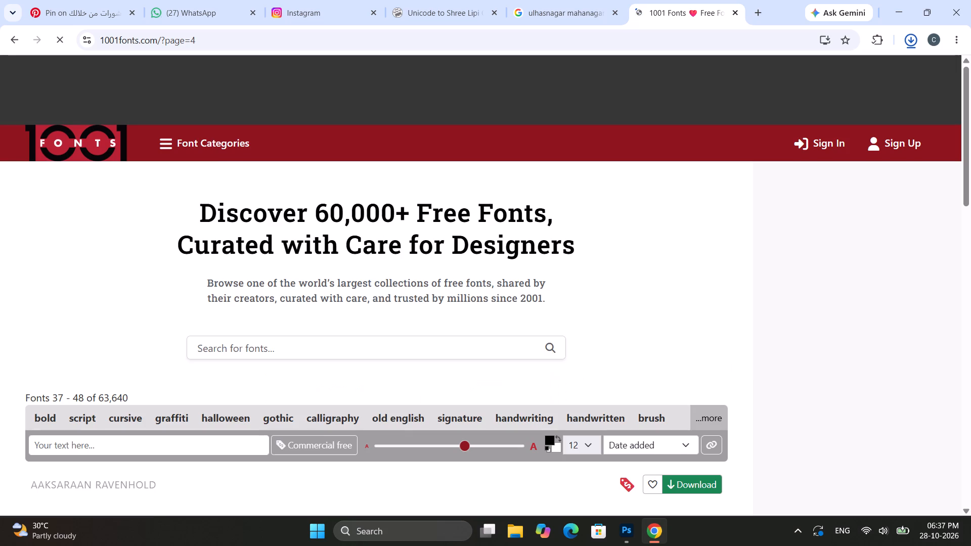
scroll(345, 349, down, 4)
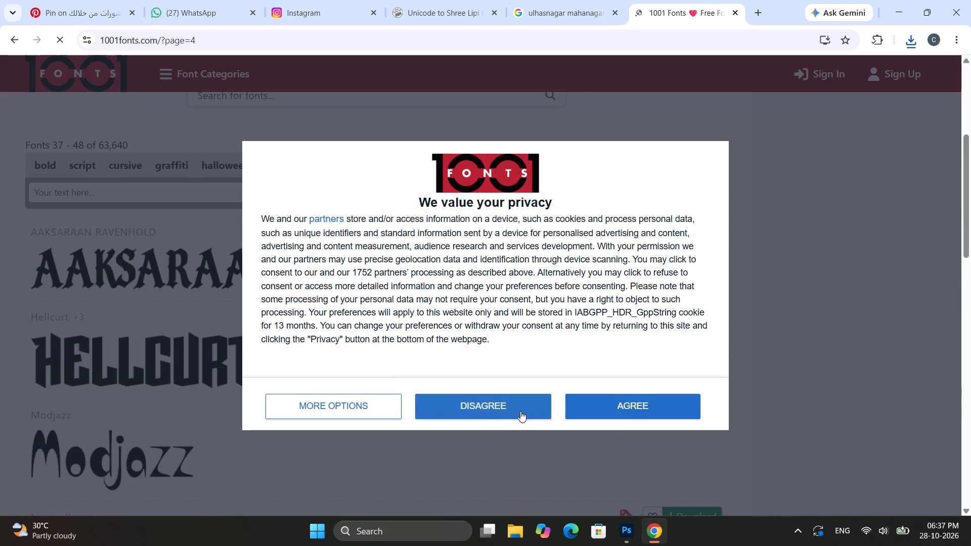
click(638, 406)
Examine the fonts on page 4 of the listing and go on to page 5.
scroll(372, 338, down, 3)
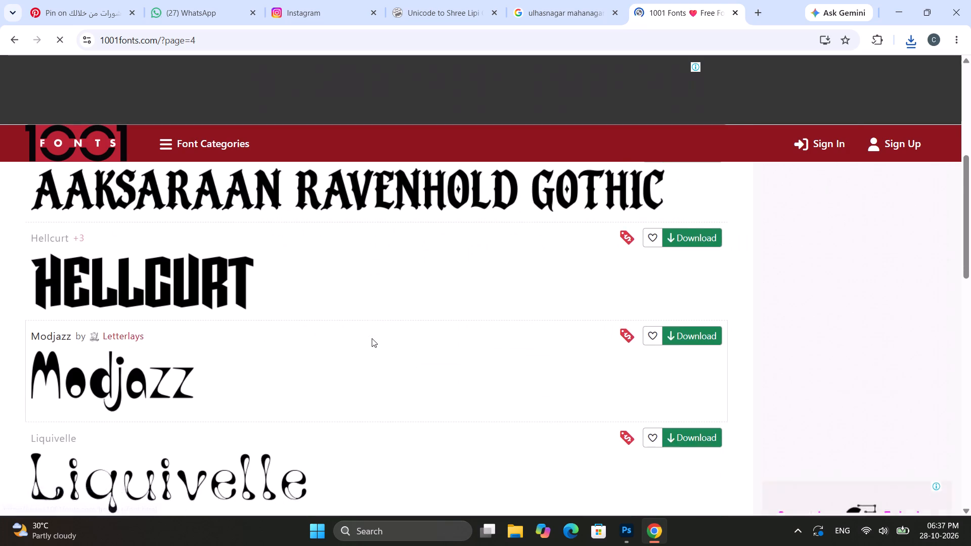
scroll(371, 336, down, 8)
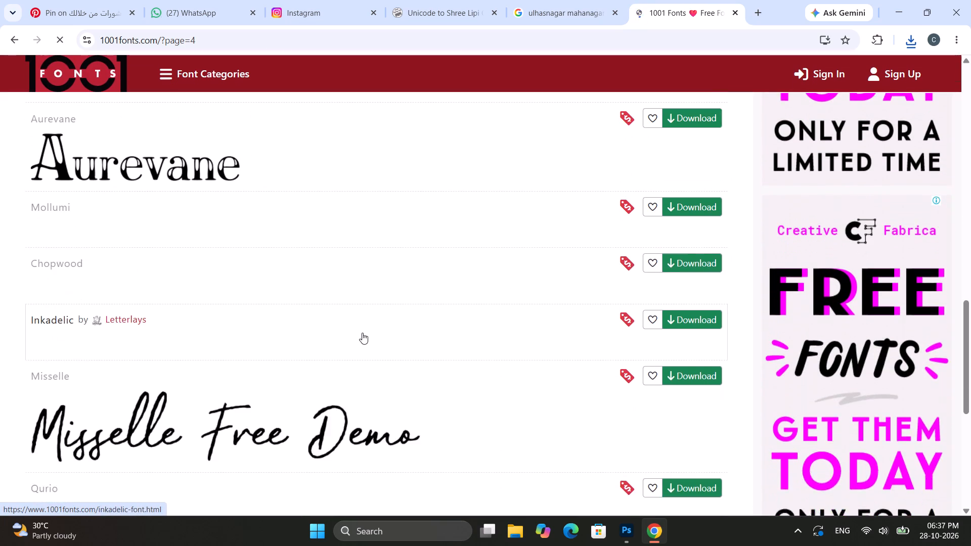
scroll(362, 331, down, 5)
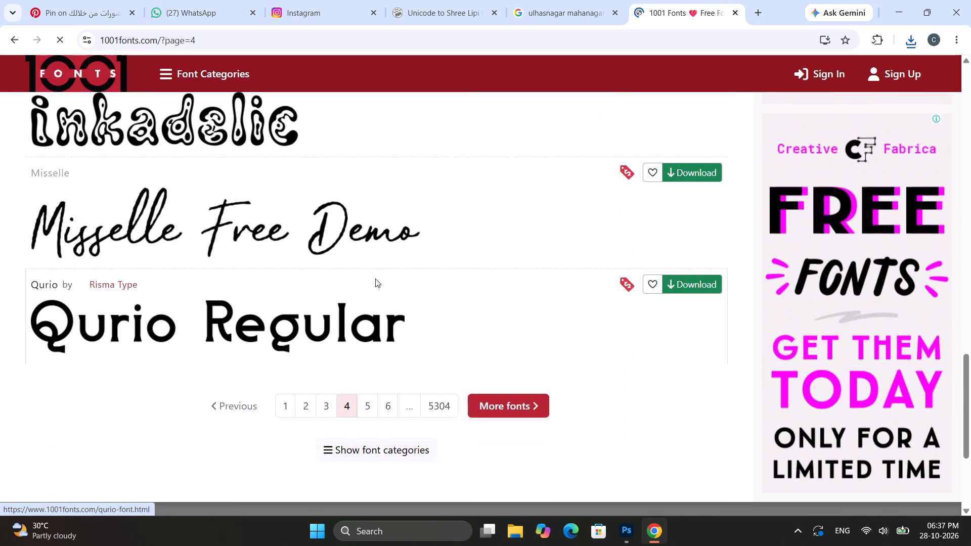
scroll(375, 279, down, 2)
click(373, 284)
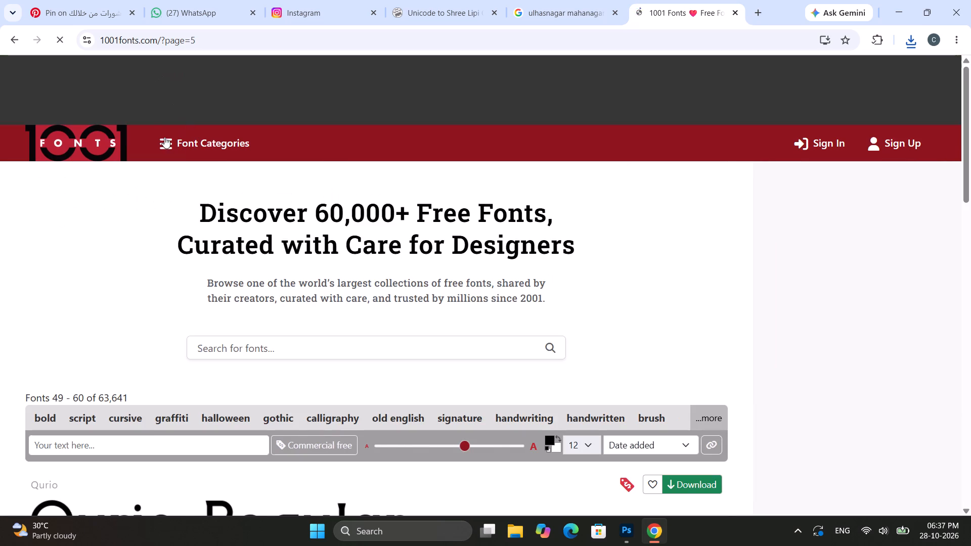
Open the Wedding category under Occasion and download the Runiga font from its listing.
click(164, 147)
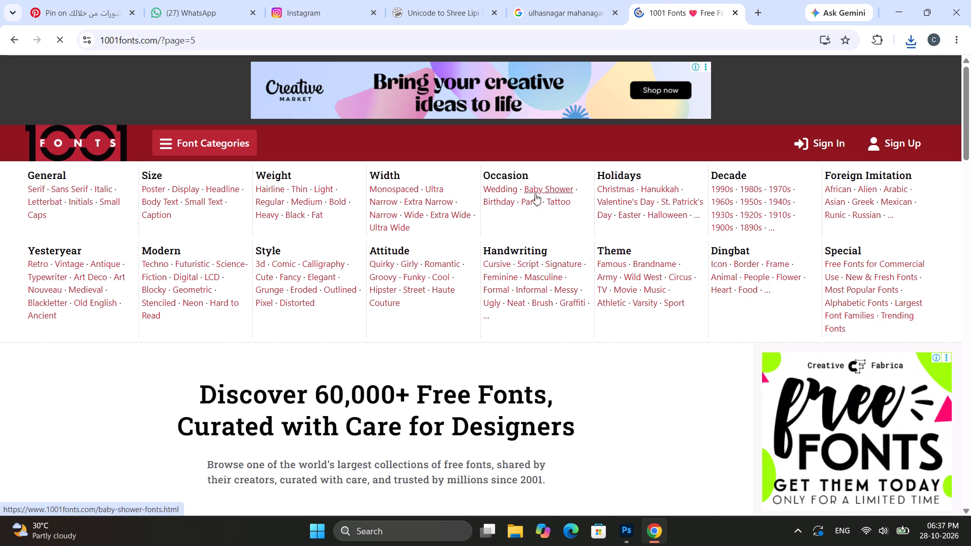
click(507, 189)
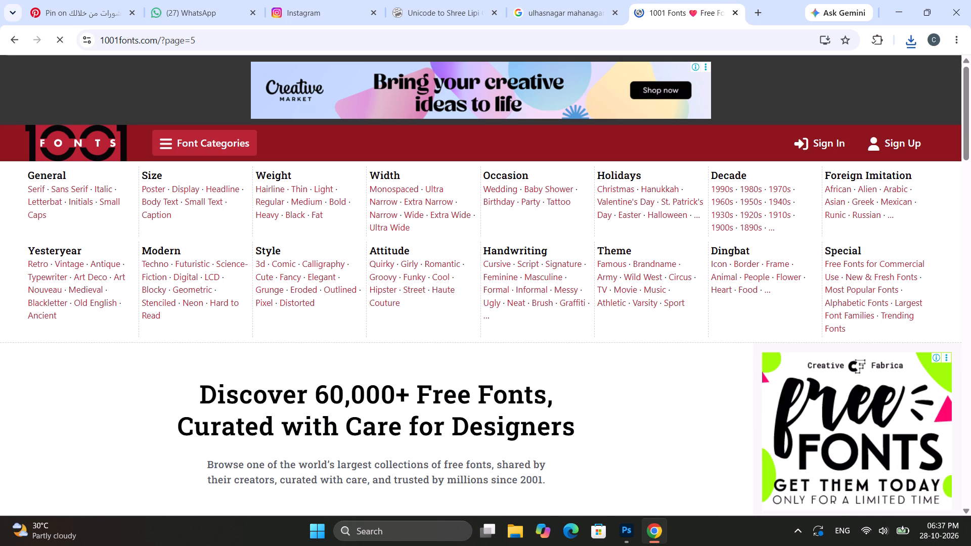
scroll(399, 245, down, 5)
scroll(399, 246, up, 3)
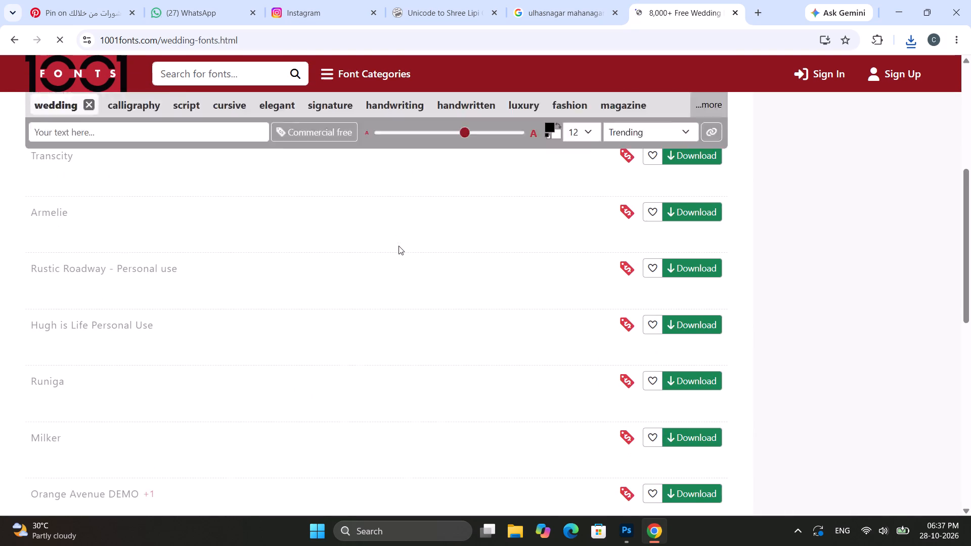
scroll(276, 308, down, 2)
scroll(383, 283, down, 2)
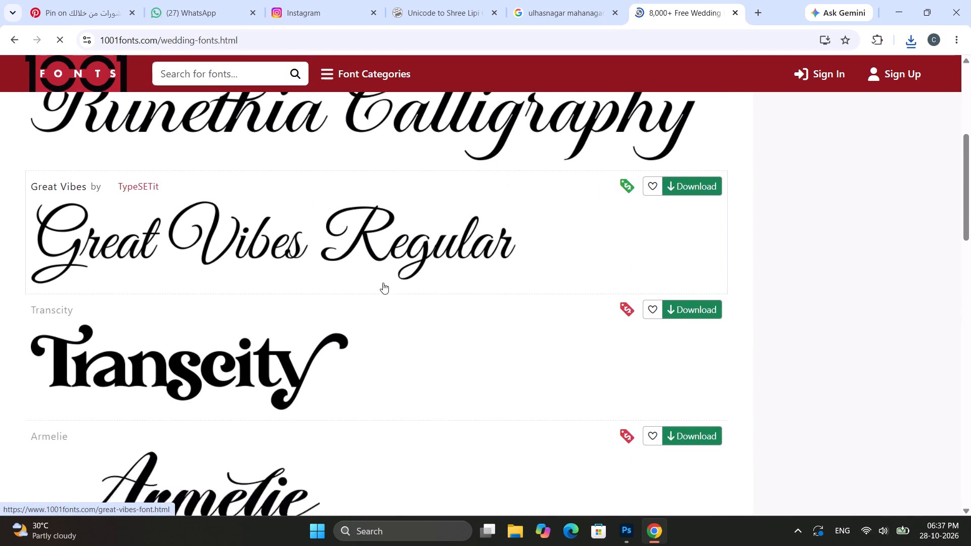
scroll(384, 282, down, 6)
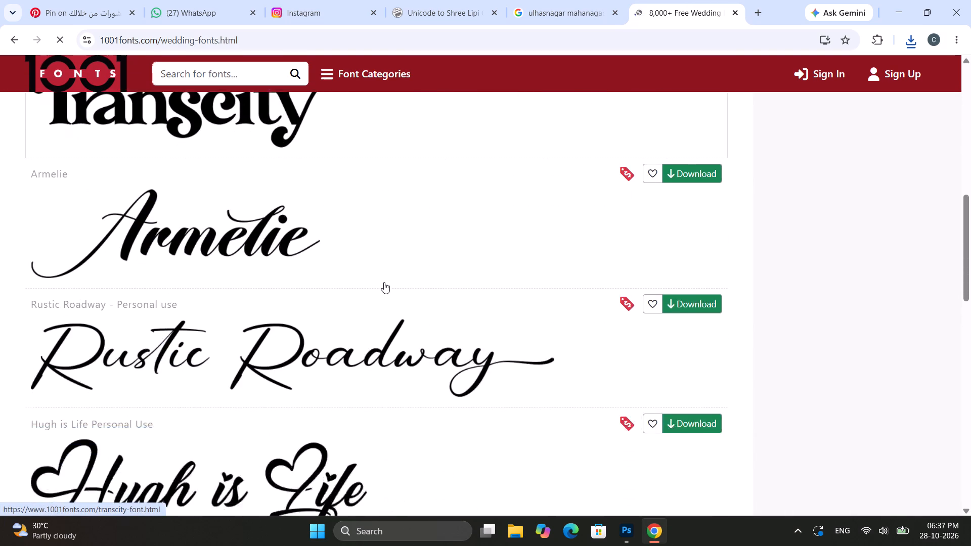
scroll(384, 281, down, 4)
scroll(384, 281, up, 1)
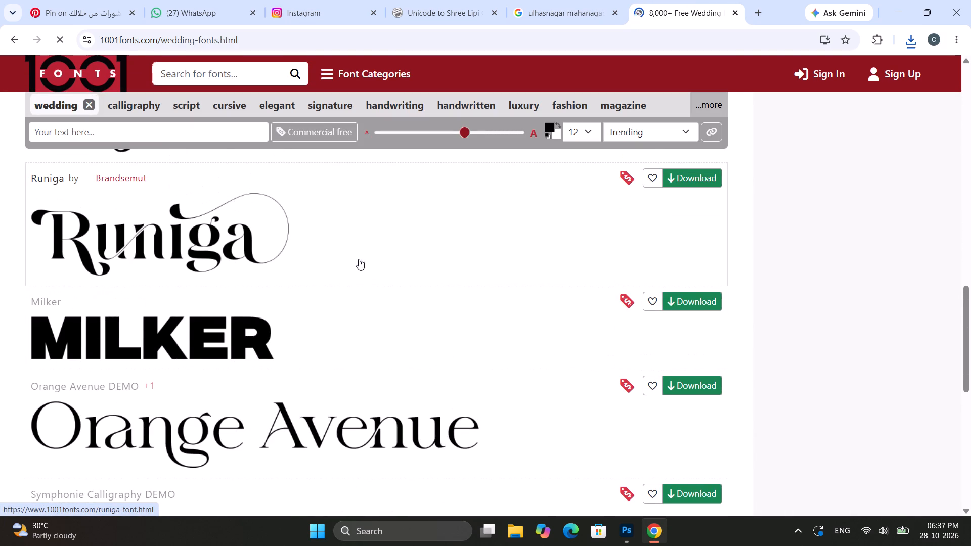
click(705, 179)
Open the Amsterdam Handwriting font's page from the end of the wedding fonts listing.
scroll(352, 298, down, 2)
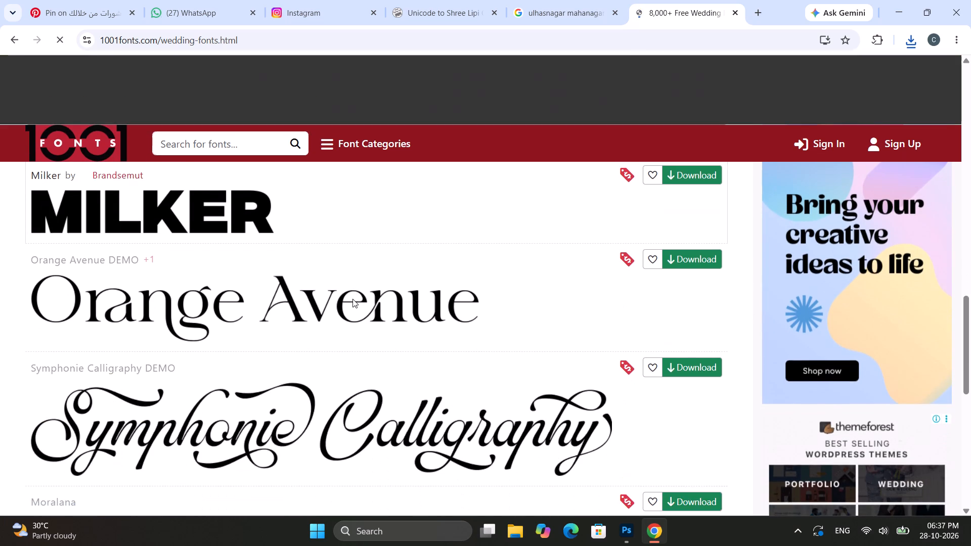
scroll(352, 299, down, 3)
scroll(415, 287, down, 3)
click(323, 337)
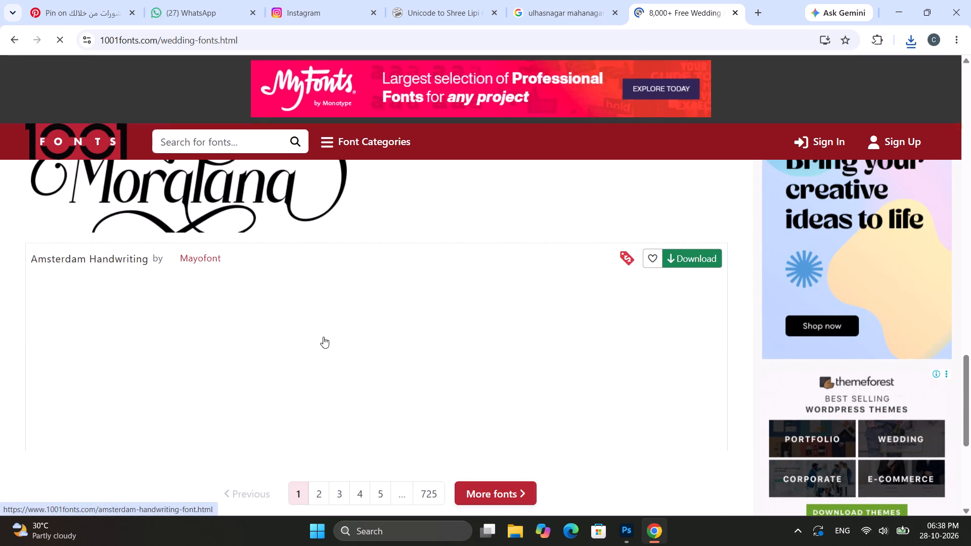
Examine the Amsterdam Handwriting font's preview, license terms, gallery and supported languages.
scroll(415, 335, down, 4)
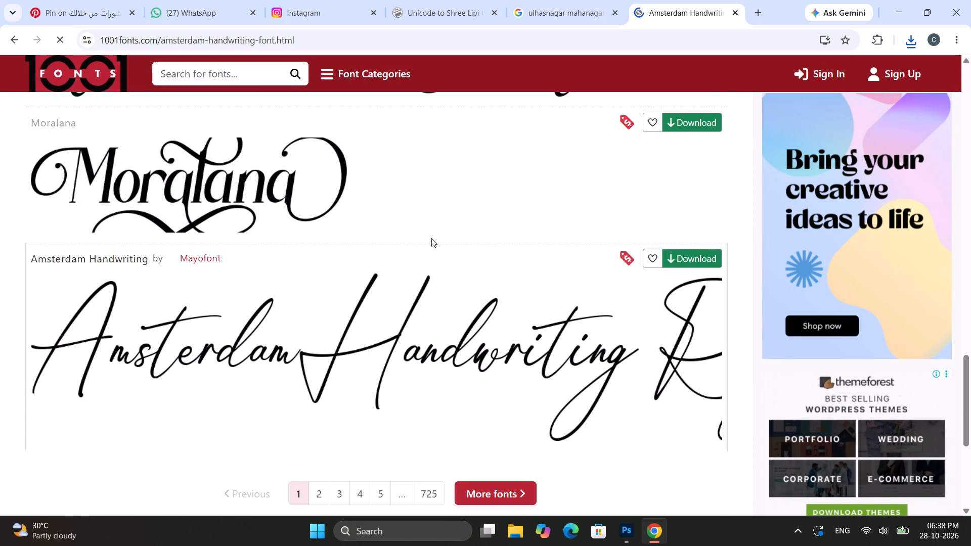
scroll(418, 256, down, 11)
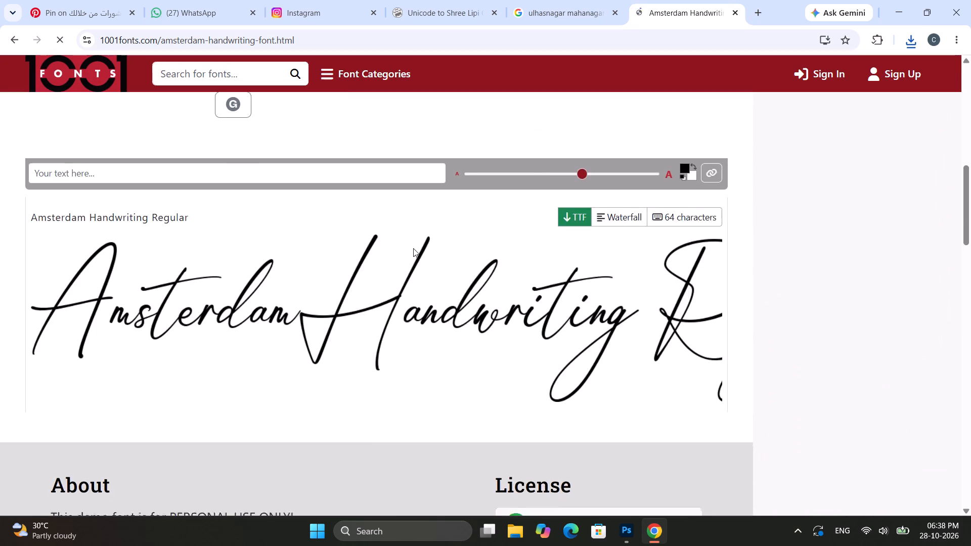
scroll(413, 248, down, 3)
scroll(413, 248, up, 3)
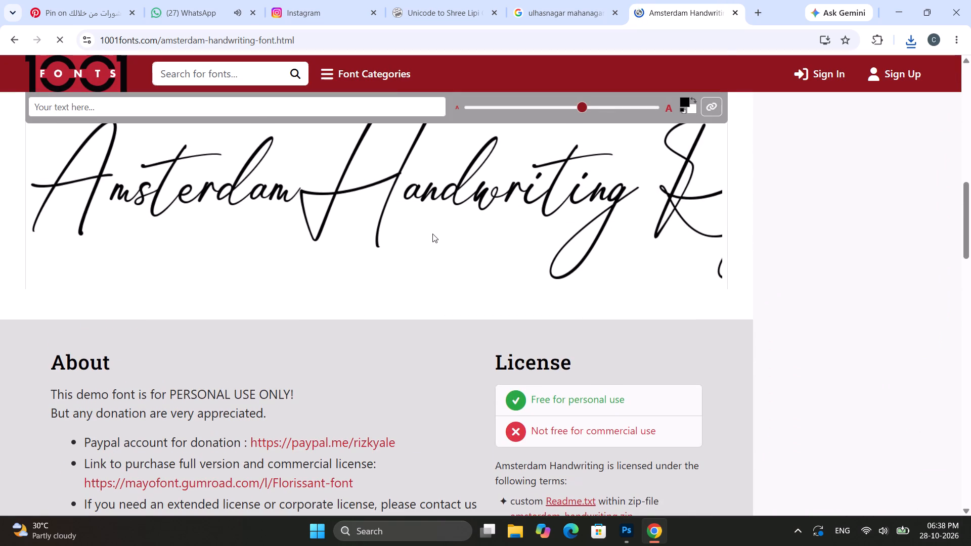
scroll(432, 234, up, 1)
scroll(432, 234, down, 11)
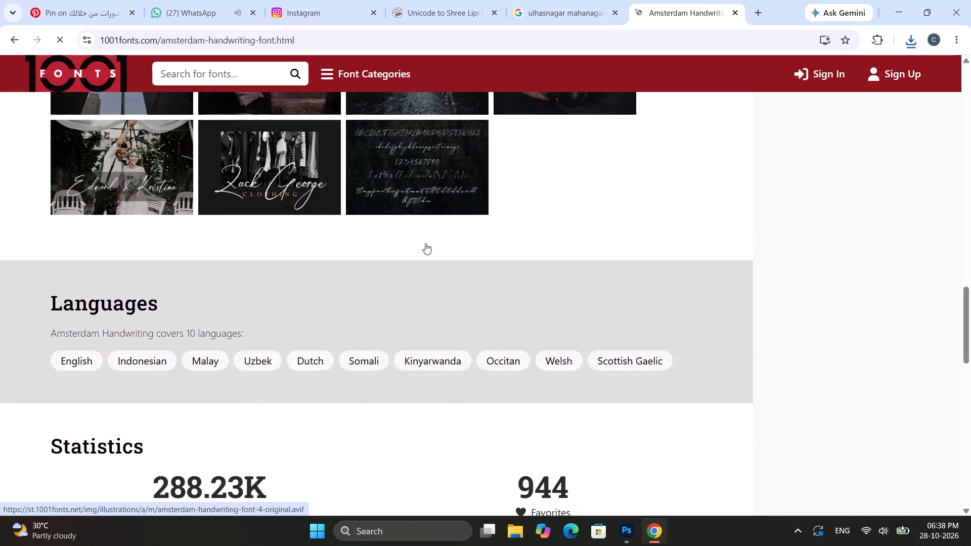
scroll(425, 243, down, 4)
scroll(387, 262, down, 5)
scroll(381, 265, up, 19)
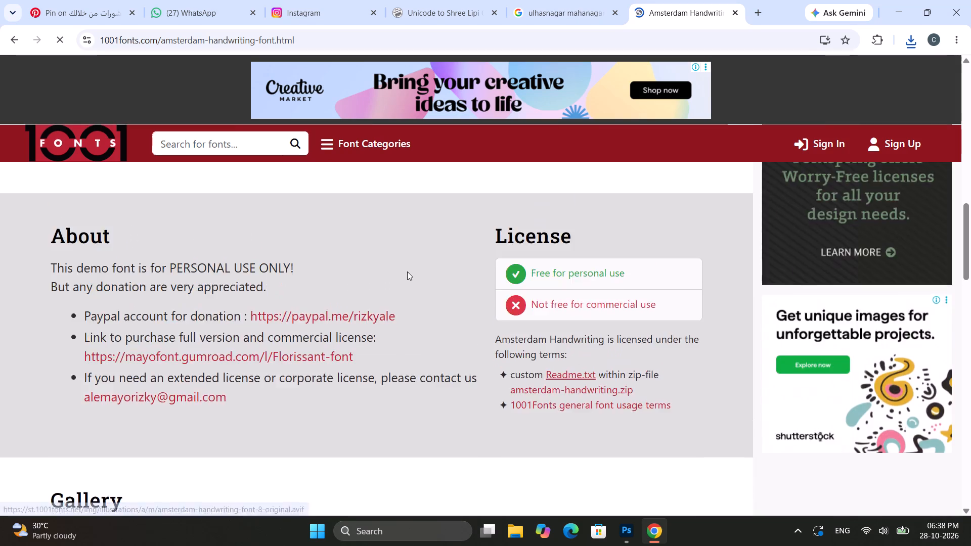
Review the Amsterdam Handwriting font's download options and sample preview once more, and go back from its page.
scroll(407, 271, up, 10)
scroll(406, 273, up, 11)
scroll(398, 279, down, 7)
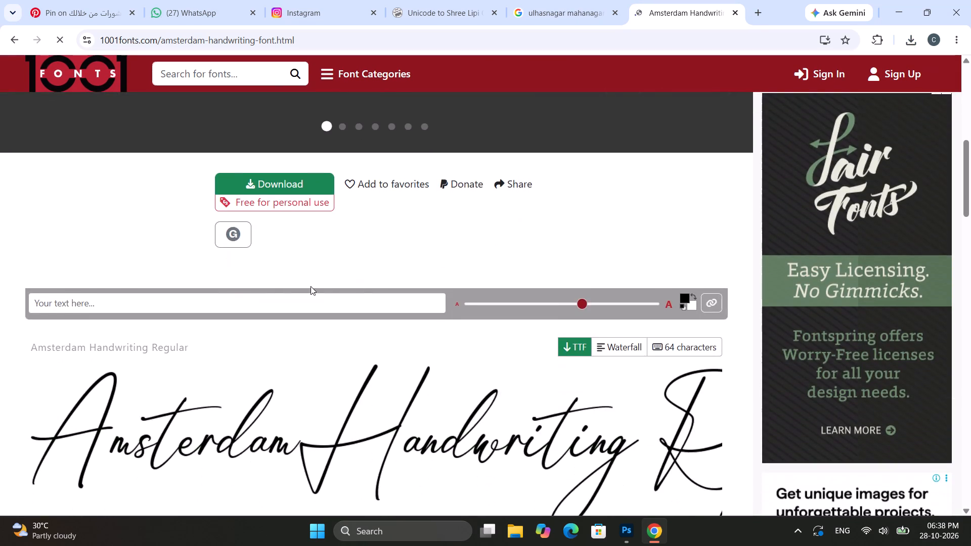
scroll(275, 289, down, 5)
scroll(345, 330, up, 5)
click(20, 40)
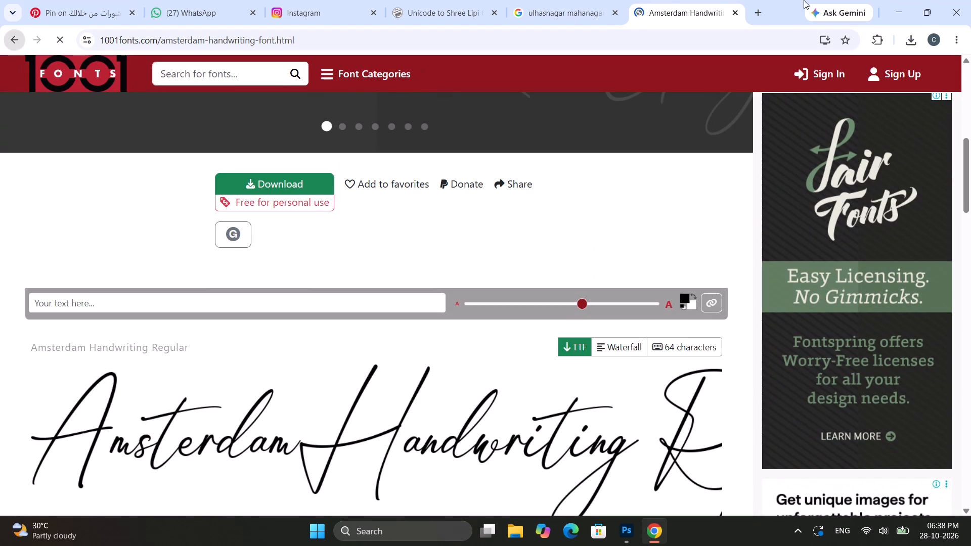
In File Explorer's Downloads folder, extract the roxie-rossa, dh-bedgia-demo and logoplexi archives together into a dh-bedgia-demo folder.
click(899, 5)
click(525, 537)
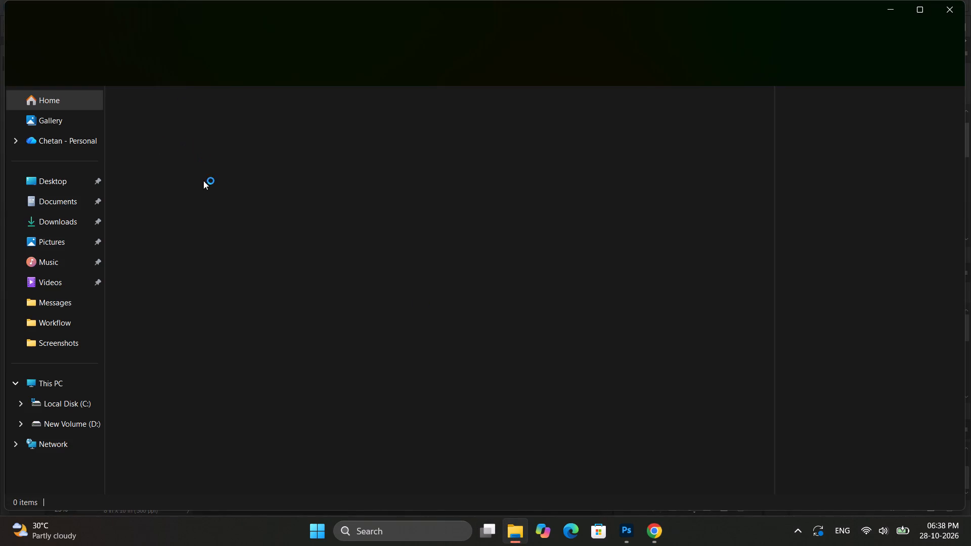
click(56, 232)
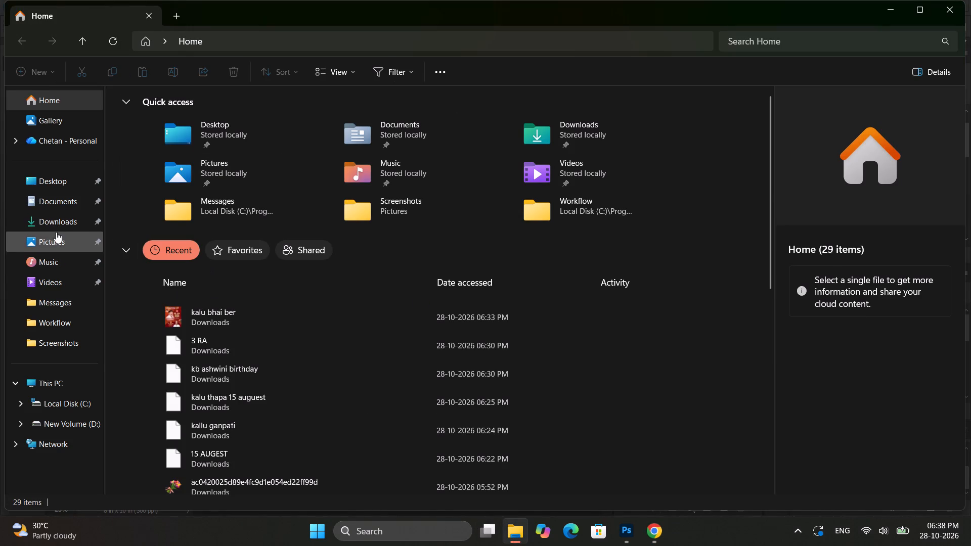
click(59, 219)
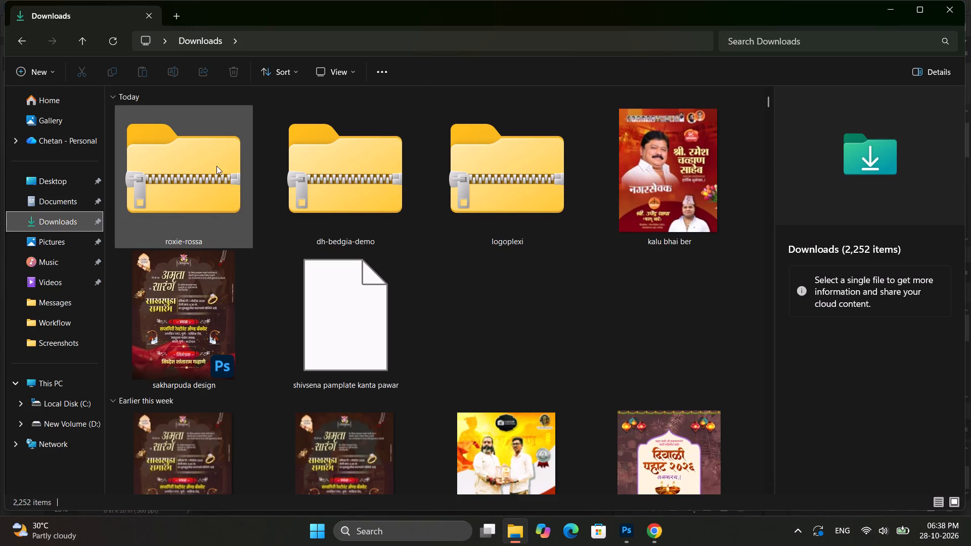
click(178, 173)
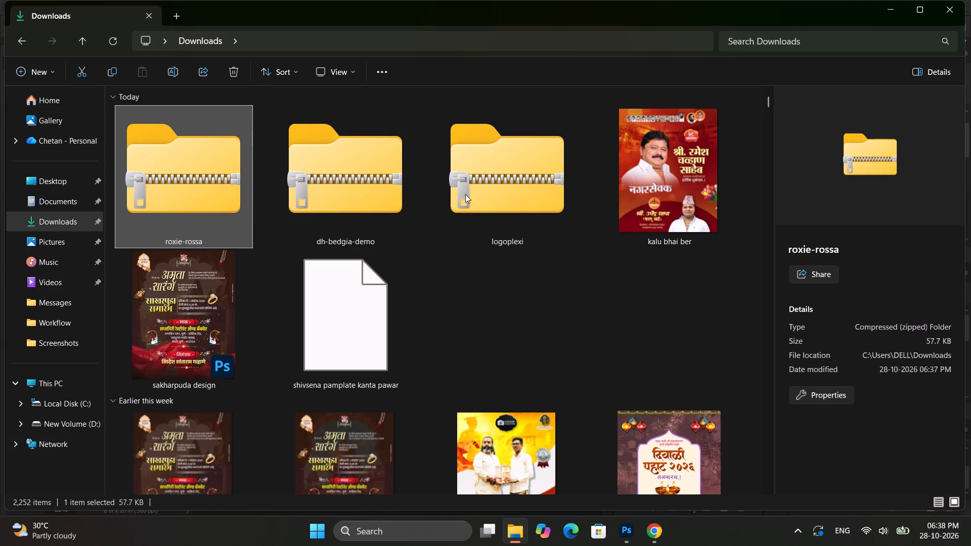
right_click(189, 190)
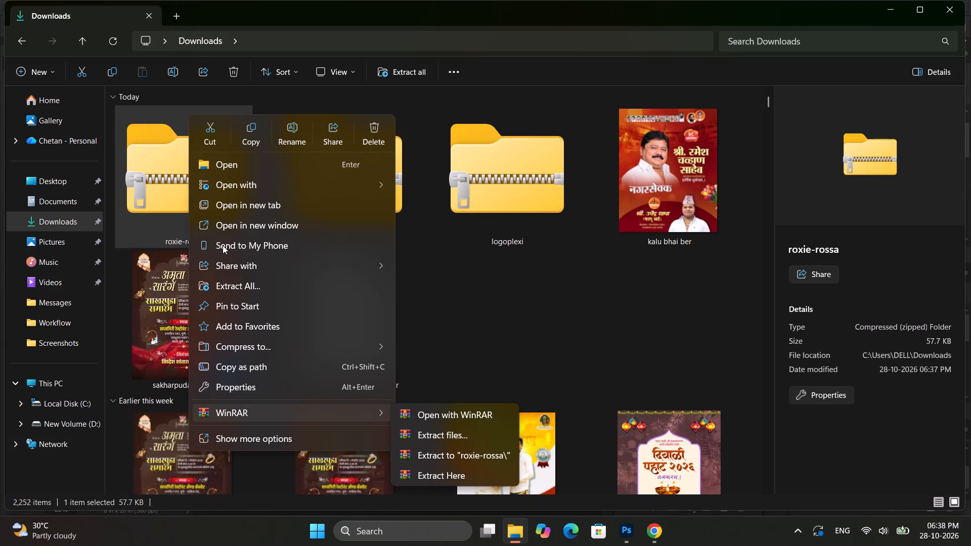
click(167, 185)
shift+click(461, 192)
right_click(383, 190)
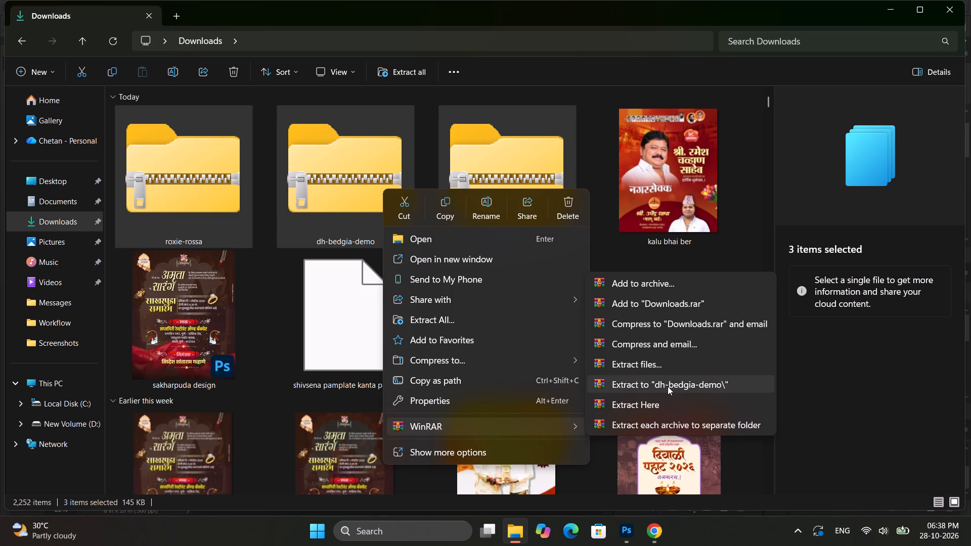
click(668, 386)
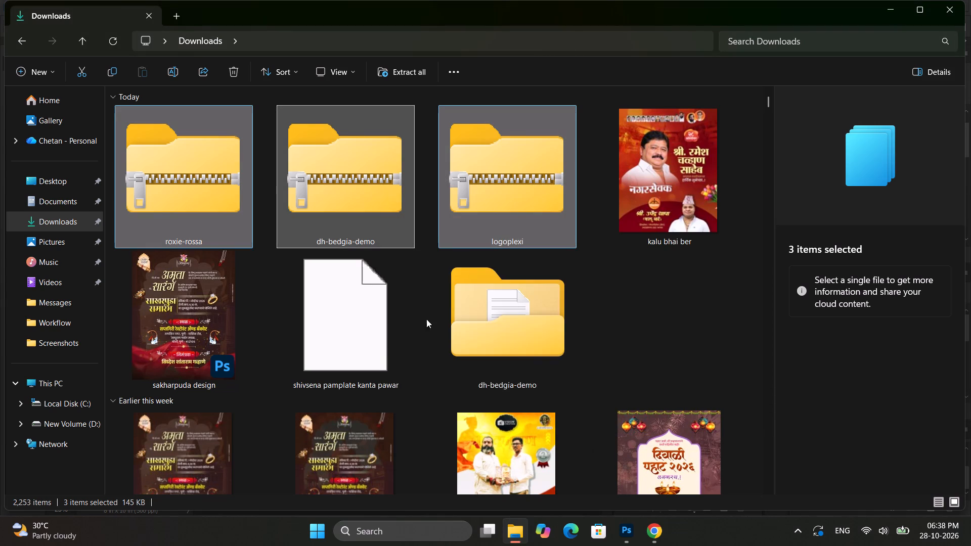
Copy the Dh Bedgia DEMO, both Roxie rossa and both Logoplexi-Regular font files from the extracted dh-bedgia-demo folder.
double_click(500, 335)
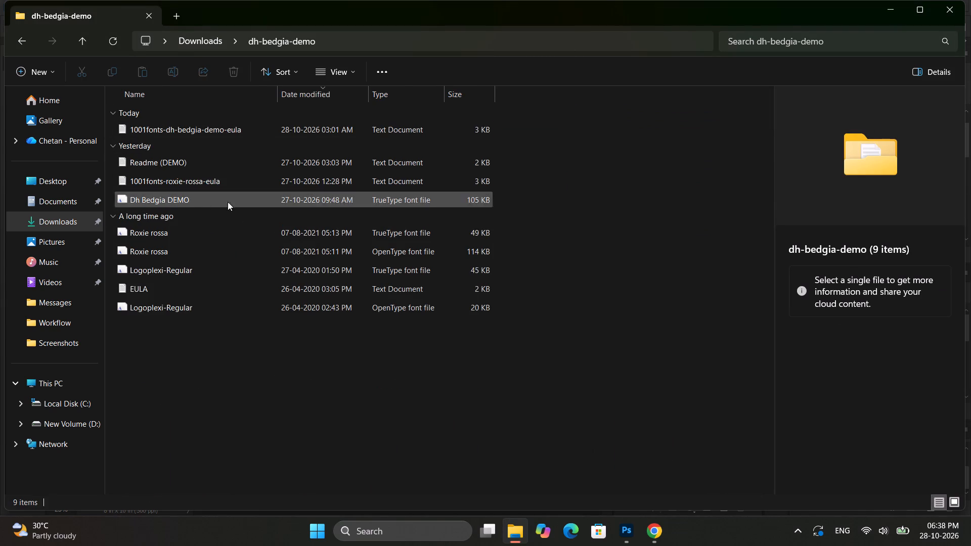
alt+scroll(179, 192, up, 6)
ctrl+scroll(192, 217, up, 13)
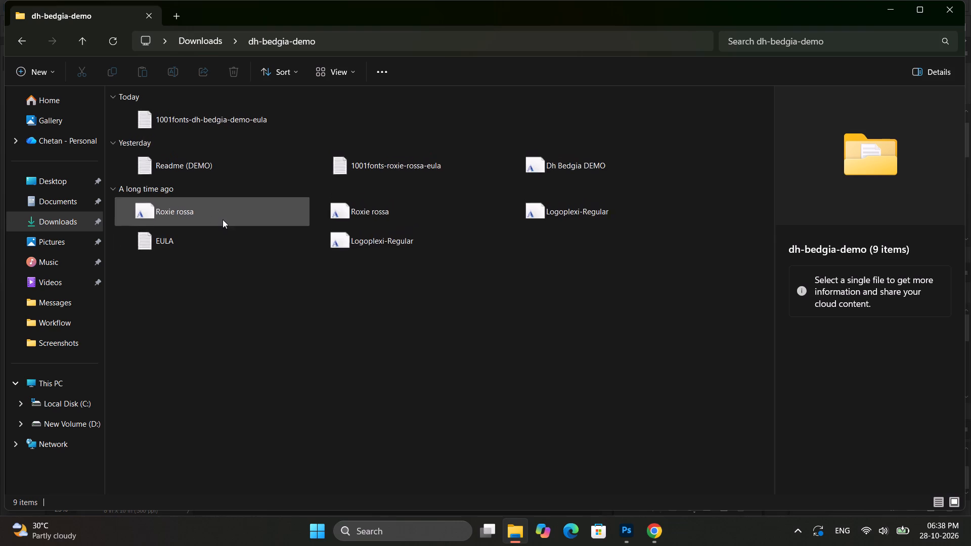
ctrl+scroll(223, 219, up, 17)
ctrl+scroll(271, 240, up, 5)
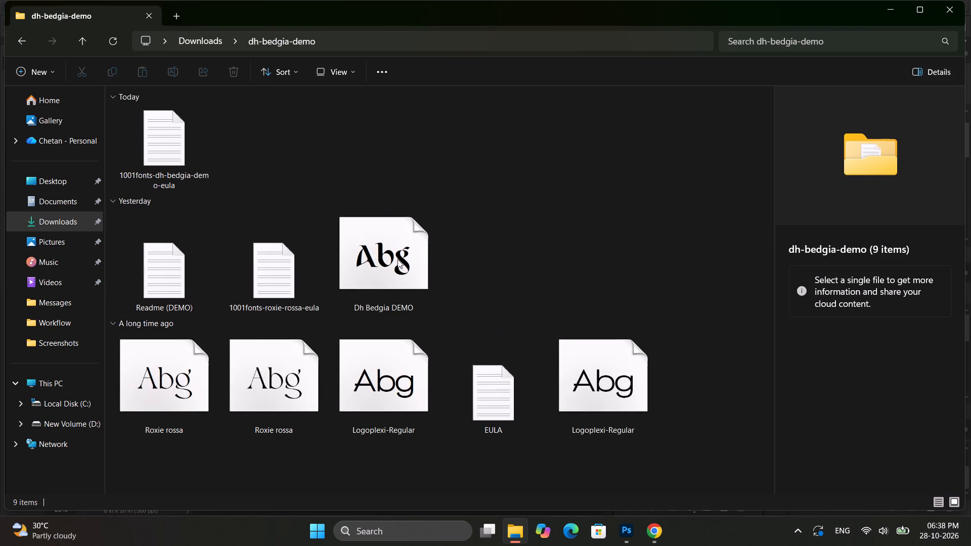
click(398, 259)
ctrl+click(181, 379)
ctrl+click(290, 388)
ctrl+click(377, 386)
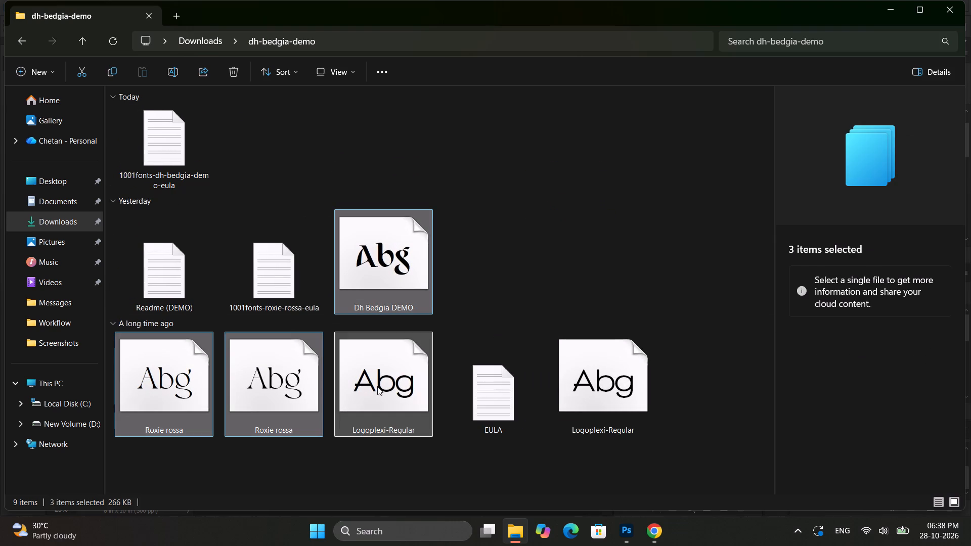
ctrl+click(618, 393)
key(ctrl+c)
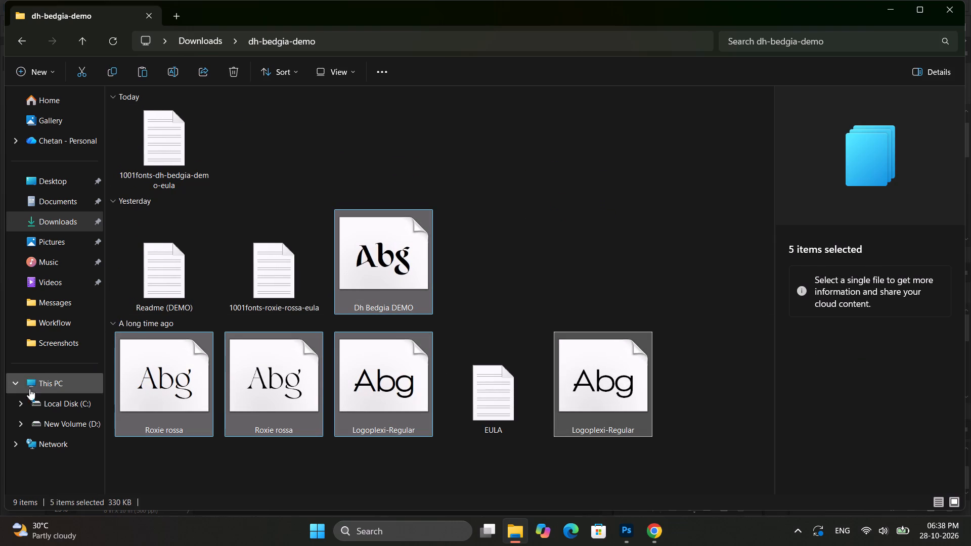
Install the copied fonts by pasting them into the Windows Fonts folder on drive C, declining to replace duplicates.
click(45, 405)
double_click(175, 248)
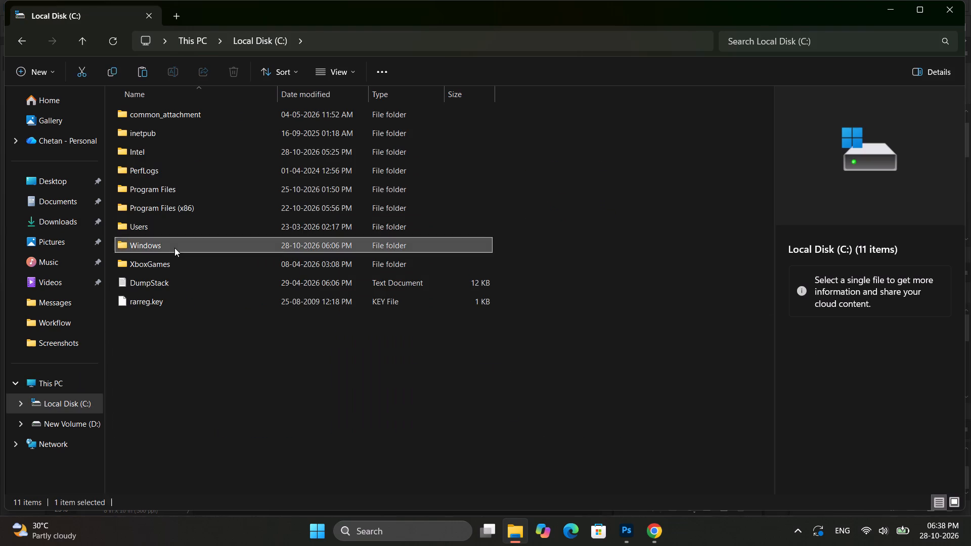
double_click(156, 433)
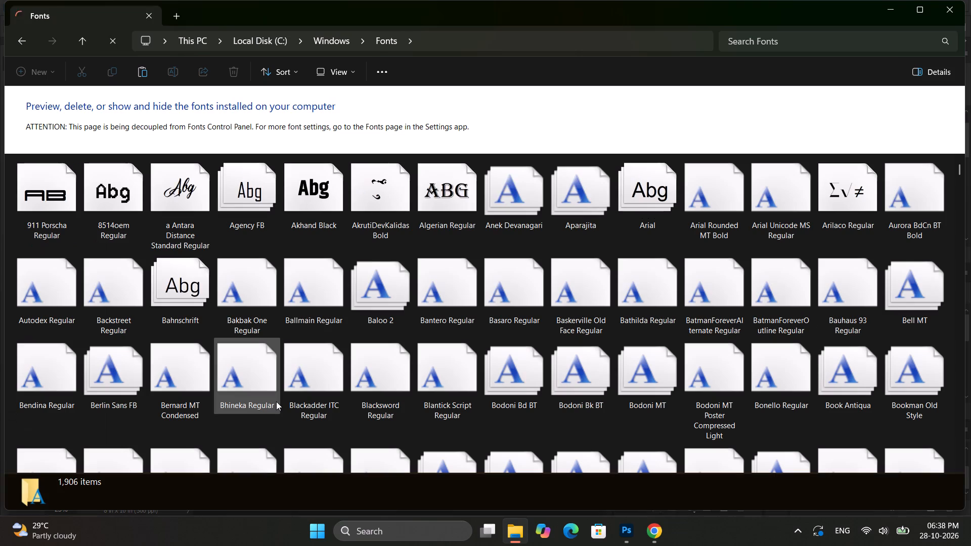
key(ctrl+v)
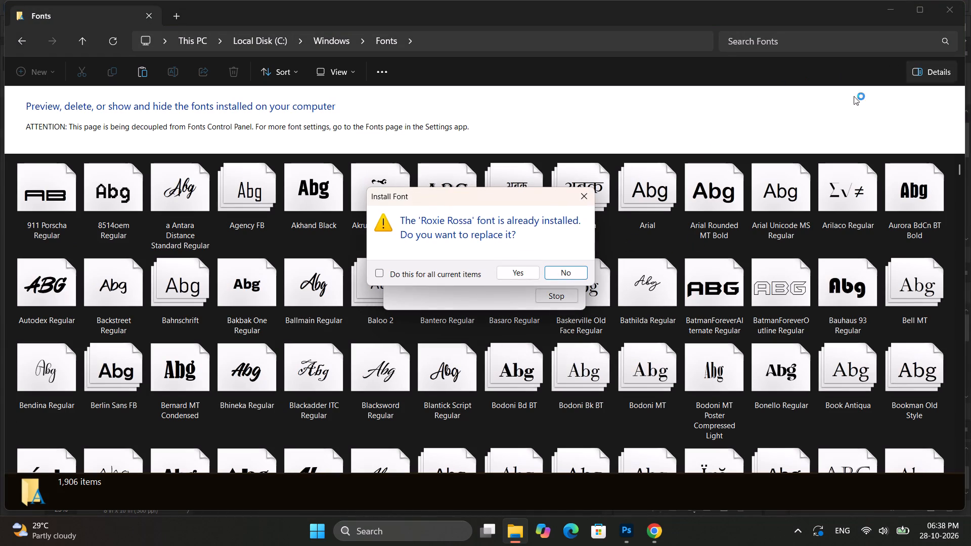
click(561, 272)
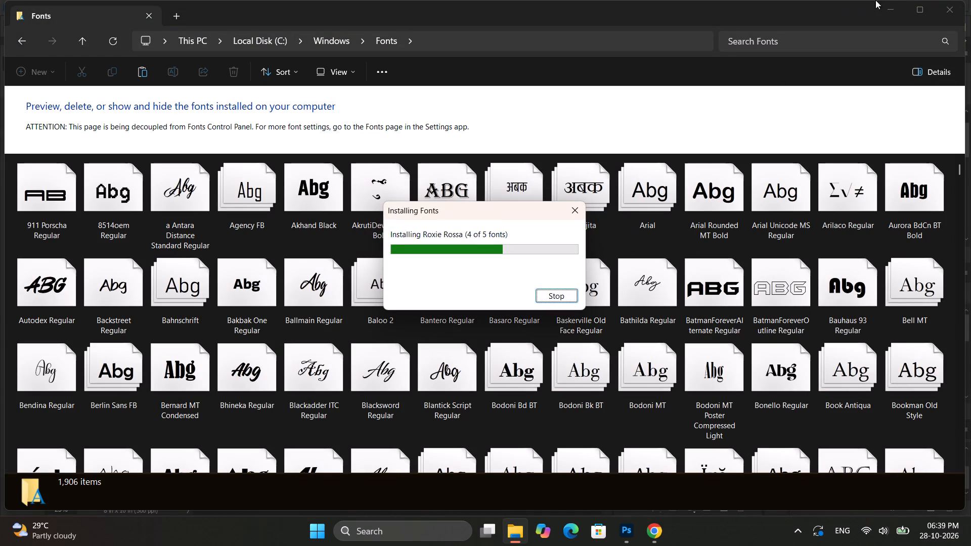
click(561, 275)
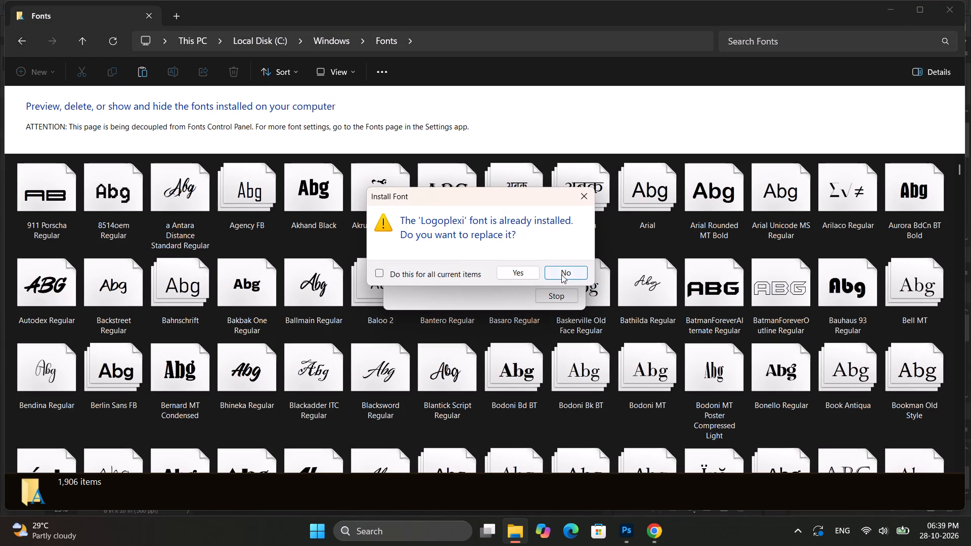
click(889, 12)
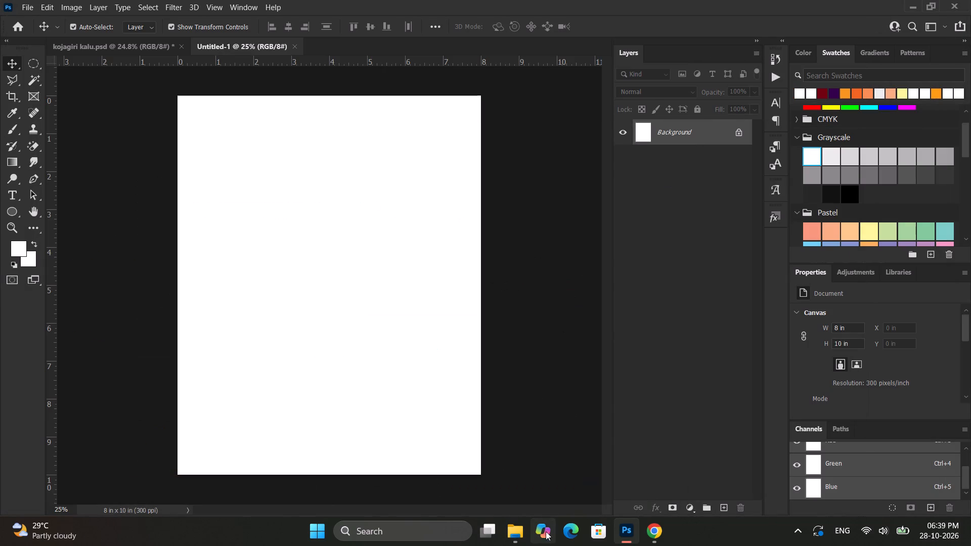
In Photoshop, start a text layer with the Type tool on the blank Untitled-1 canvas.
click(11, 196)
click(285, 265)
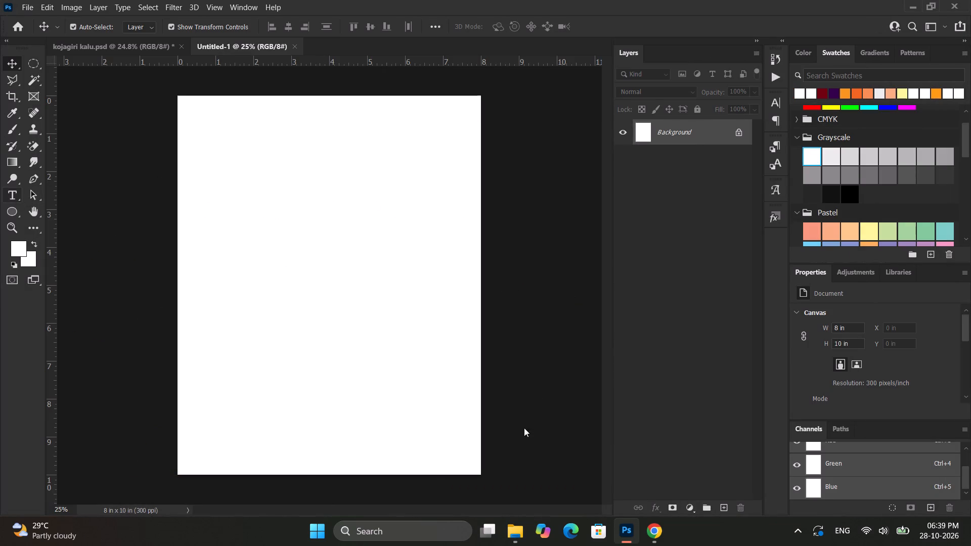
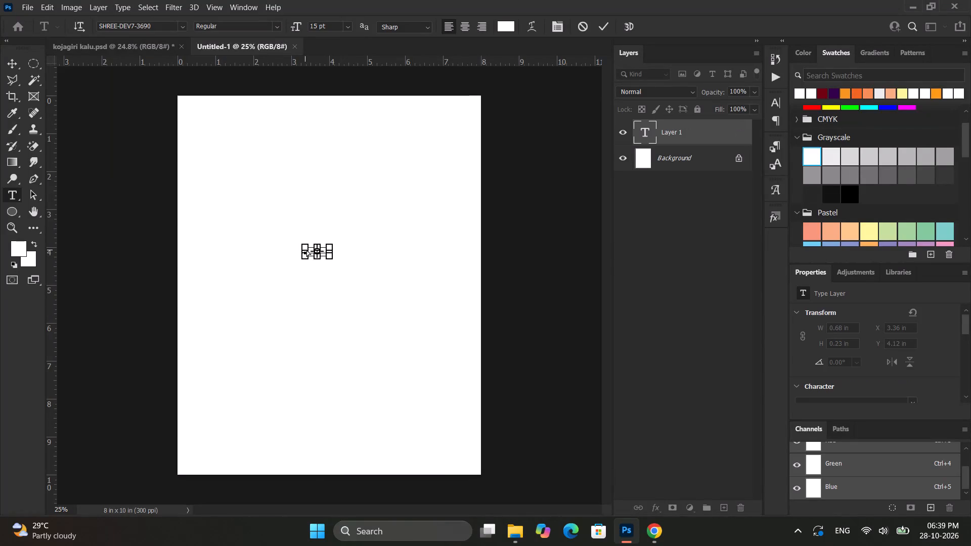
Colour all of the Recensa text dark blue-violet using the Pure swatches and commit the text.
key(ctrl+a)
scroll(831, 209, down, 13)
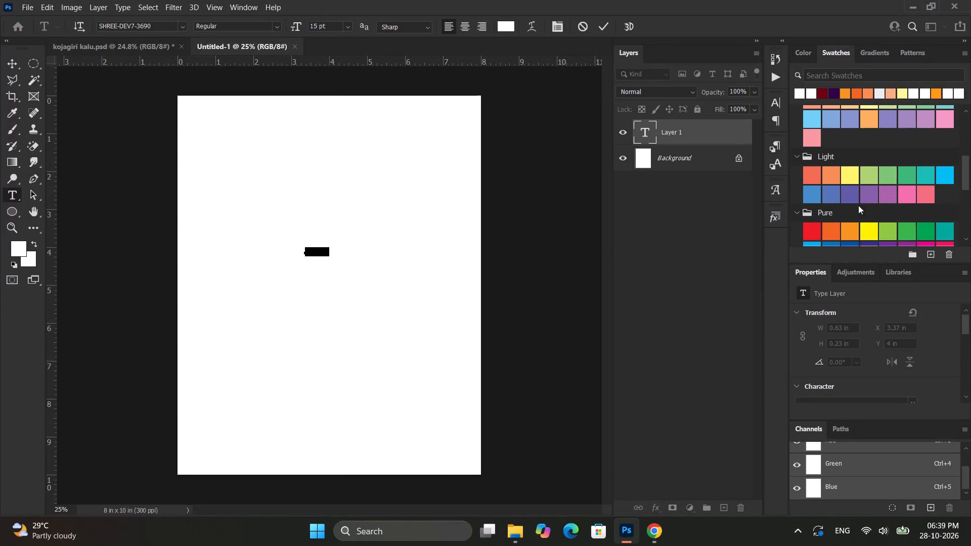
scroll(858, 205, down, 6)
click(871, 190)
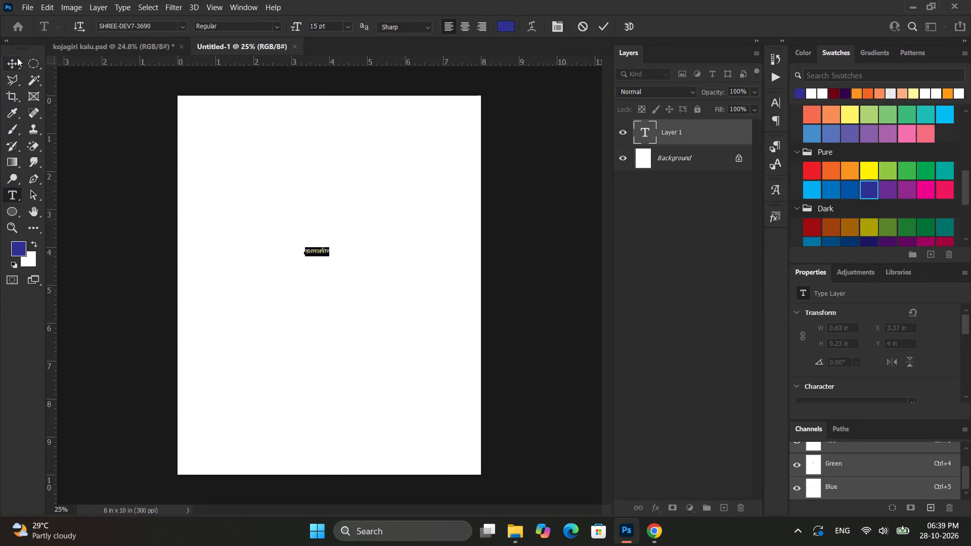
click(14, 67)
Centre the text horizontally on the canvas and scale it up proportionally to about 660%, making it about 4.18 in wide.
click(283, 25)
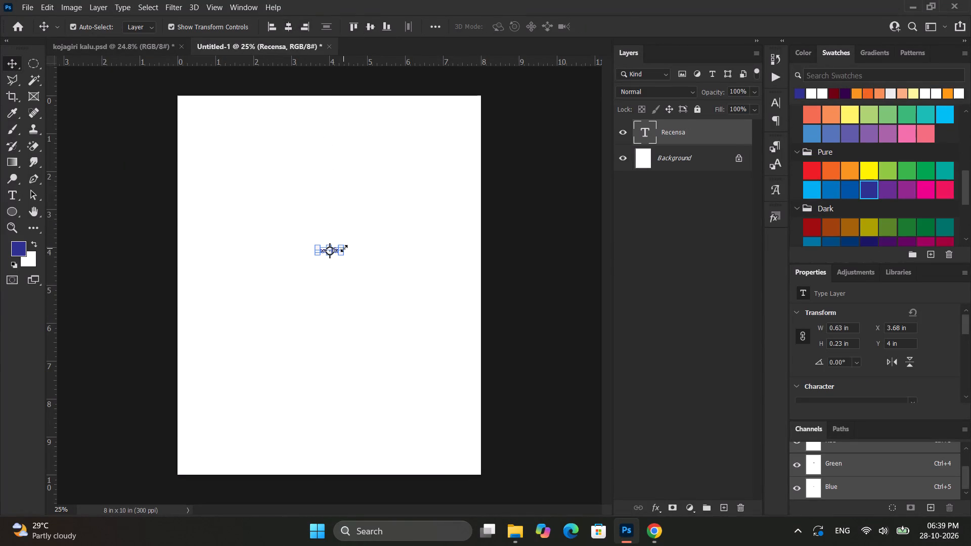
alt+drag(344, 248, 414, 231)
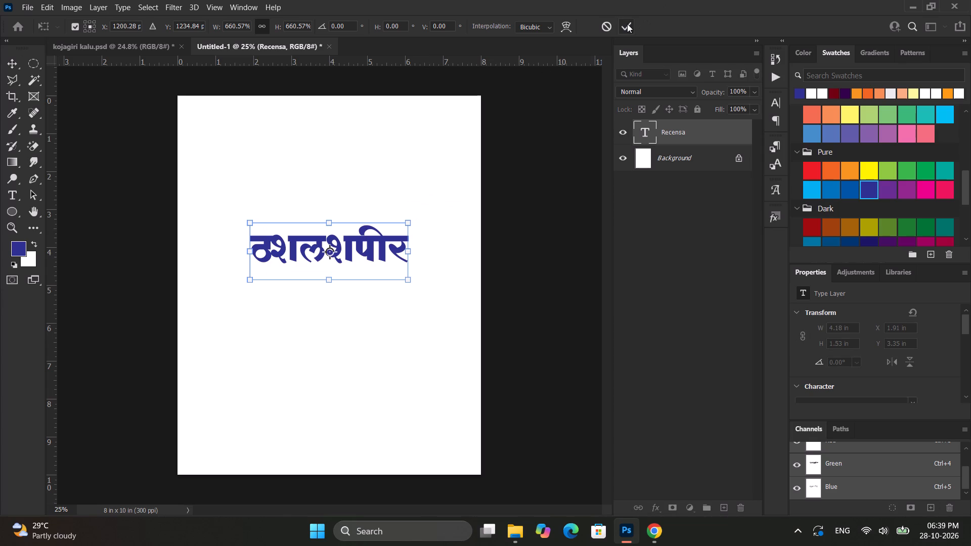
click(625, 25)
Close the Fonts window in File Explorer and copy the Roxie rossa font file's name from the dh-bedgia-demo folder in Downloads.
click(519, 530)
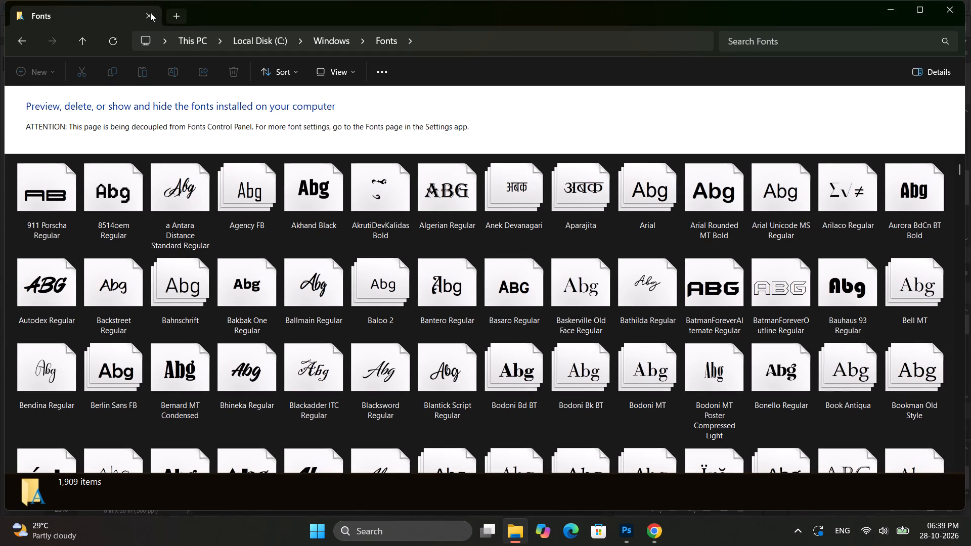
click(150, 13)
click(519, 537)
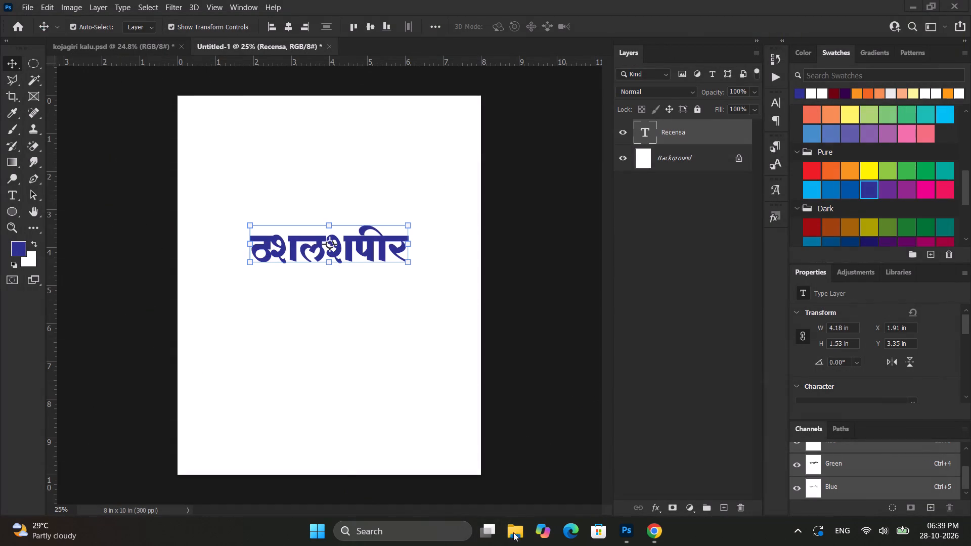
click(47, 225)
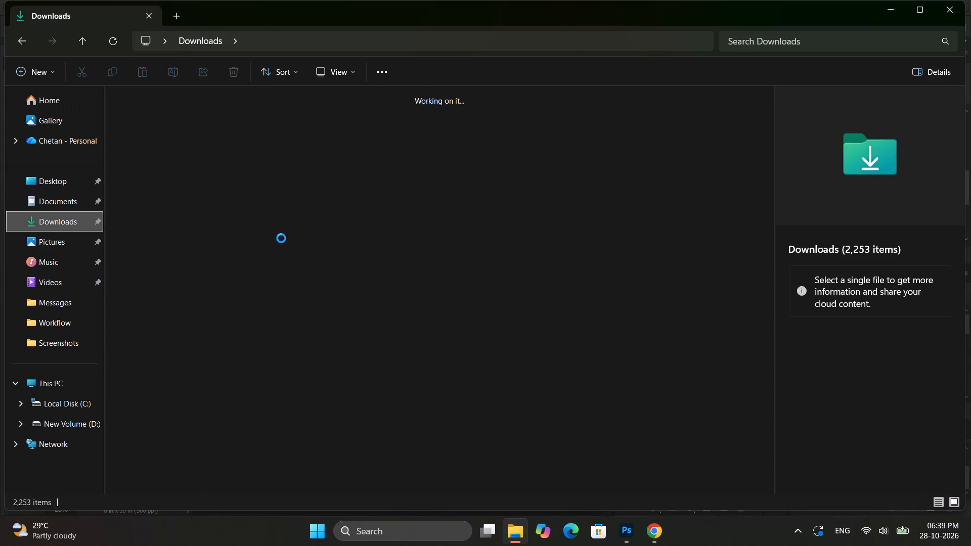
double_click(495, 303)
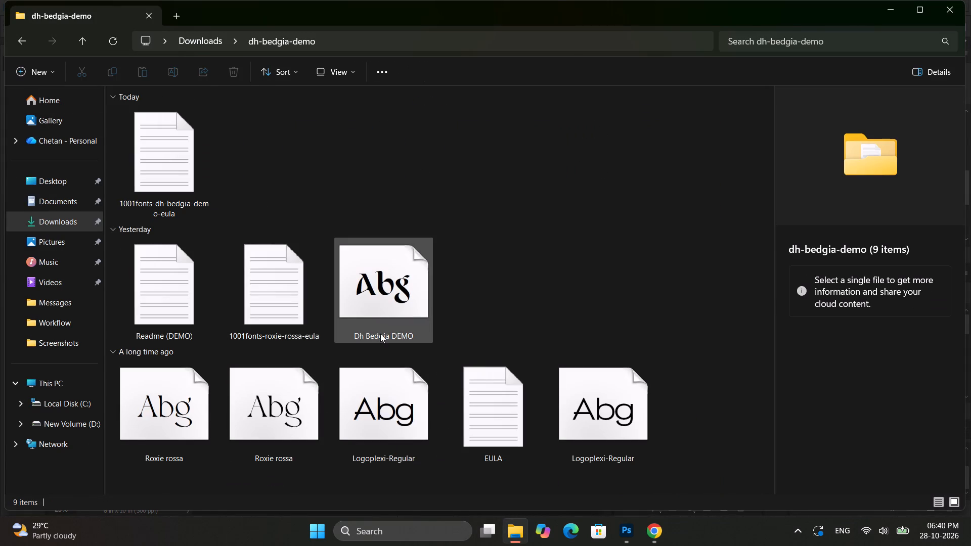
click(381, 334)
click(382, 335)
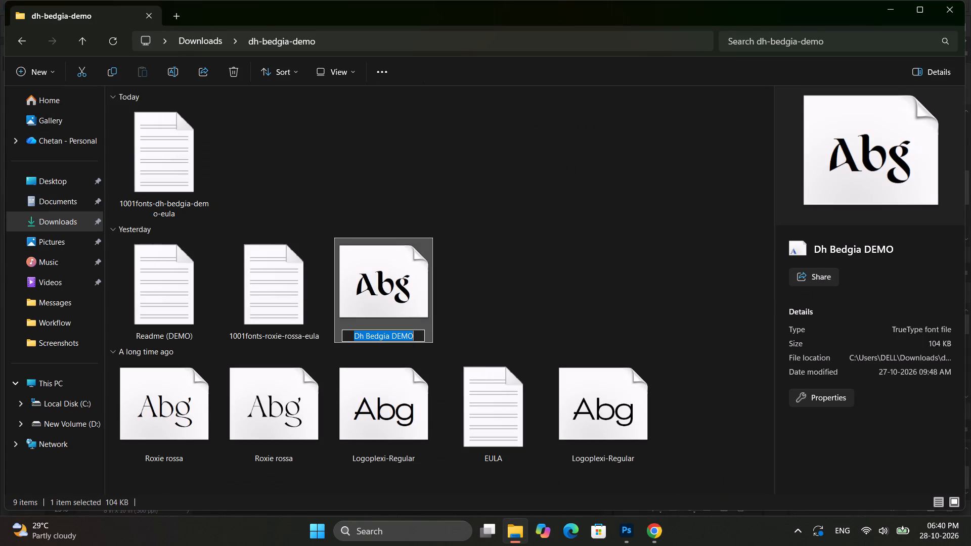
click(164, 461)
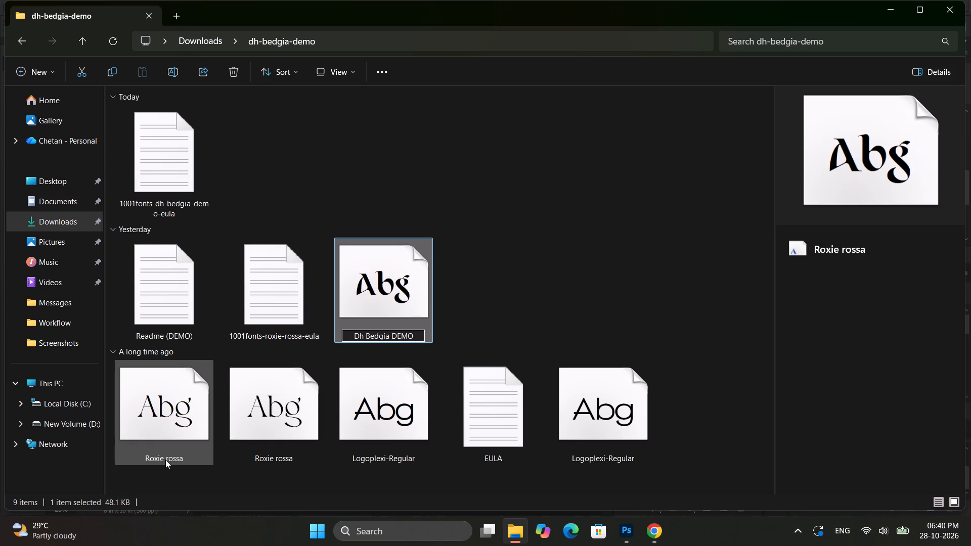
click(173, 458)
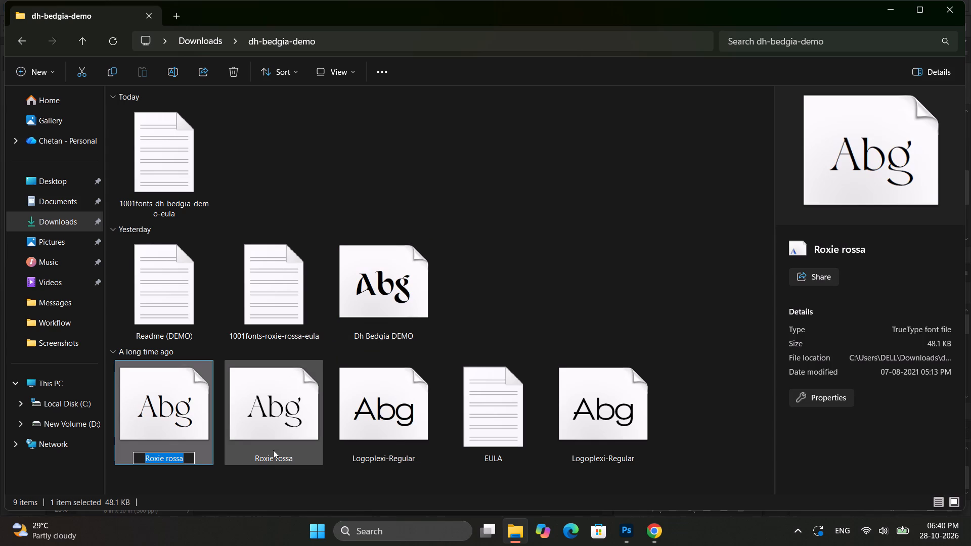
key(ctrl+c)
Back in Photoshop, set the Recensa text's font to Roxie Rossa and centre the text horizontally on the canvas.
click(627, 535)
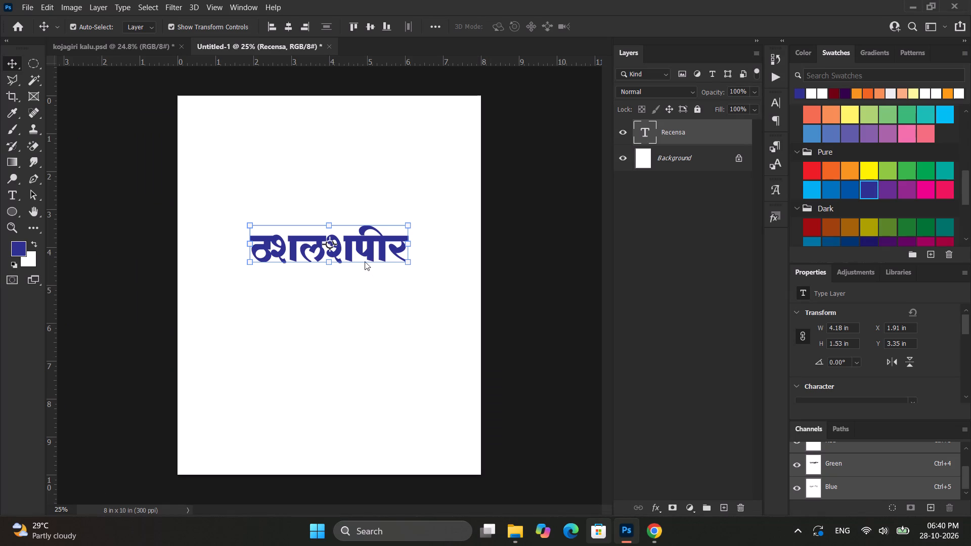
triple_click(353, 248)
click(152, 28)
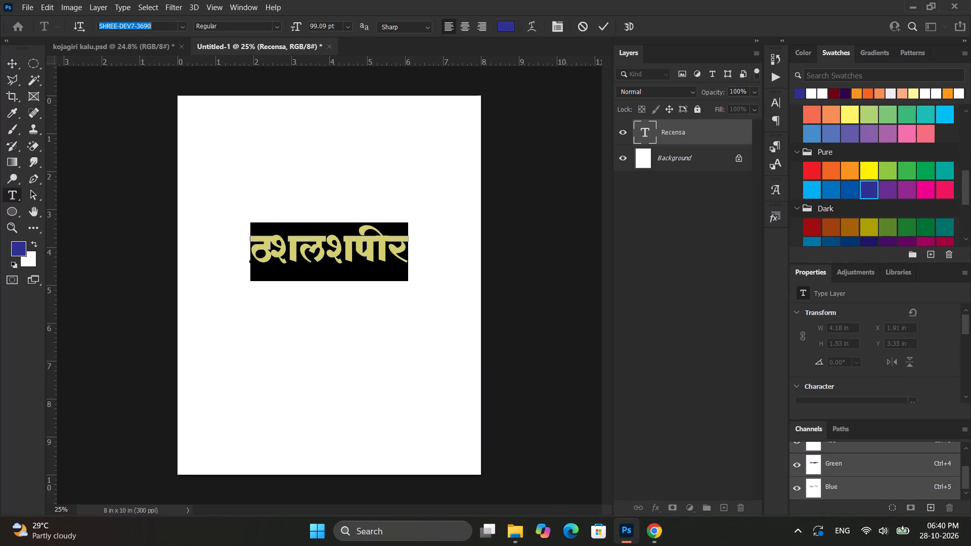
key(ctrl+v)
key(Return)
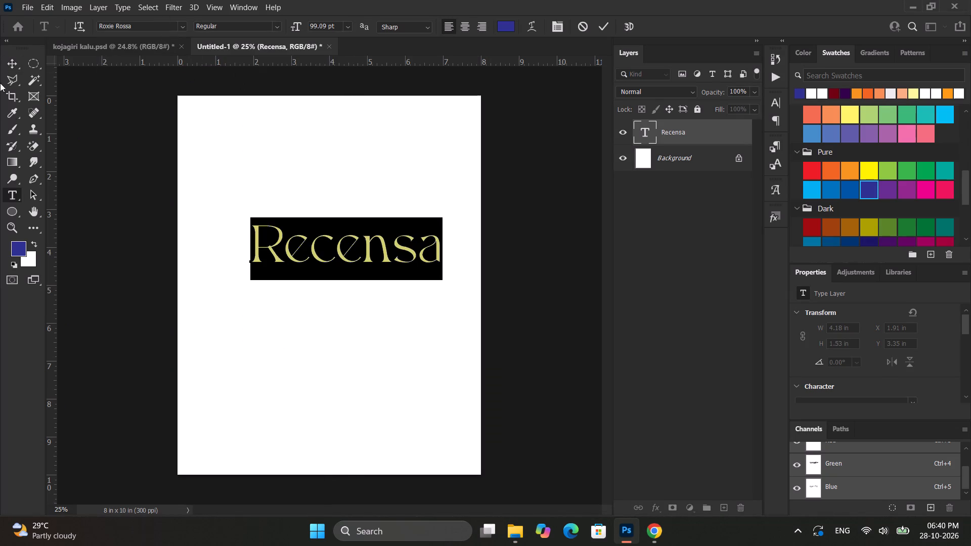
click(16, 70)
click(286, 29)
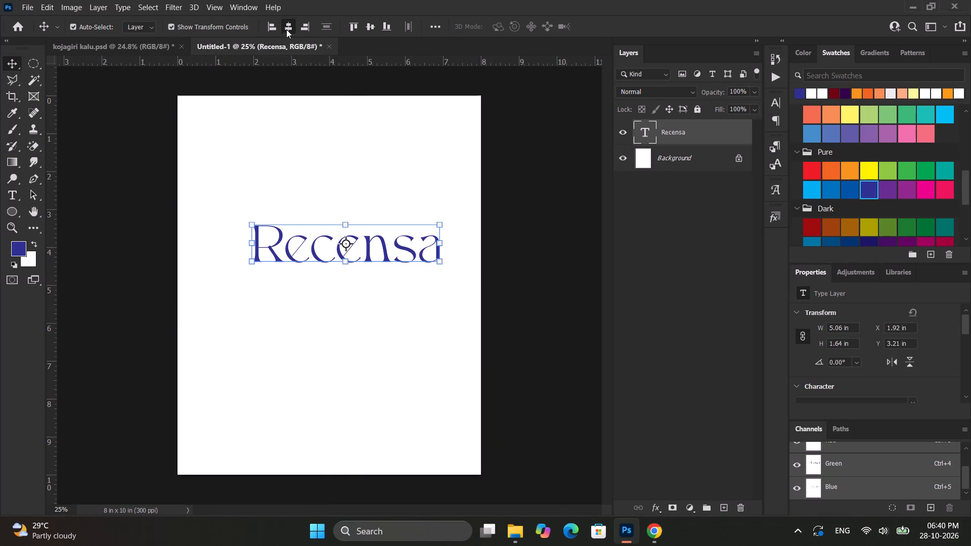
Move the Recensa text slightly down and place a duplicate directly below it, at a Y position of about 4.77 in.
click(533, 292)
alt+scroll(404, 256, up, 5)
click(374, 239)
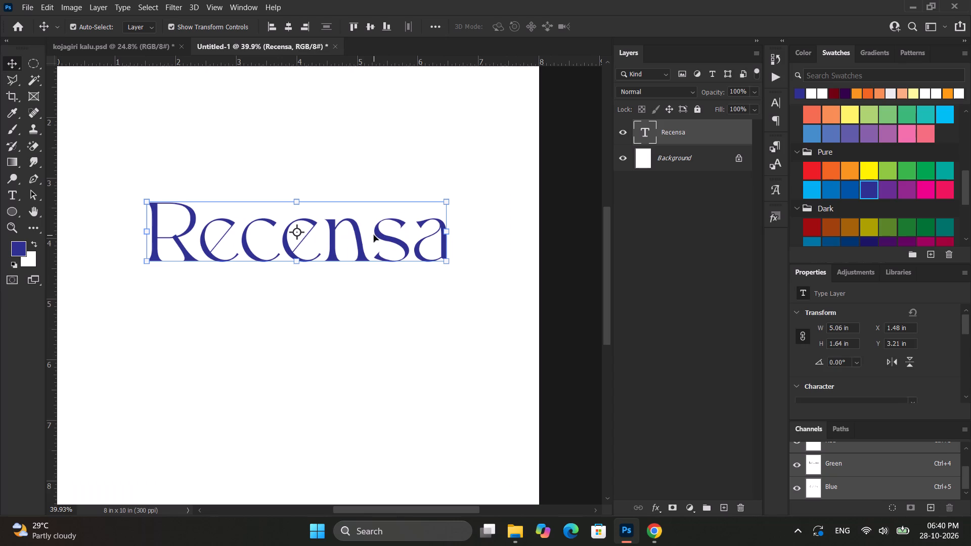
shift+drag(374, 235, 375, 252)
alt+shift+drag(375, 250, 375, 327)
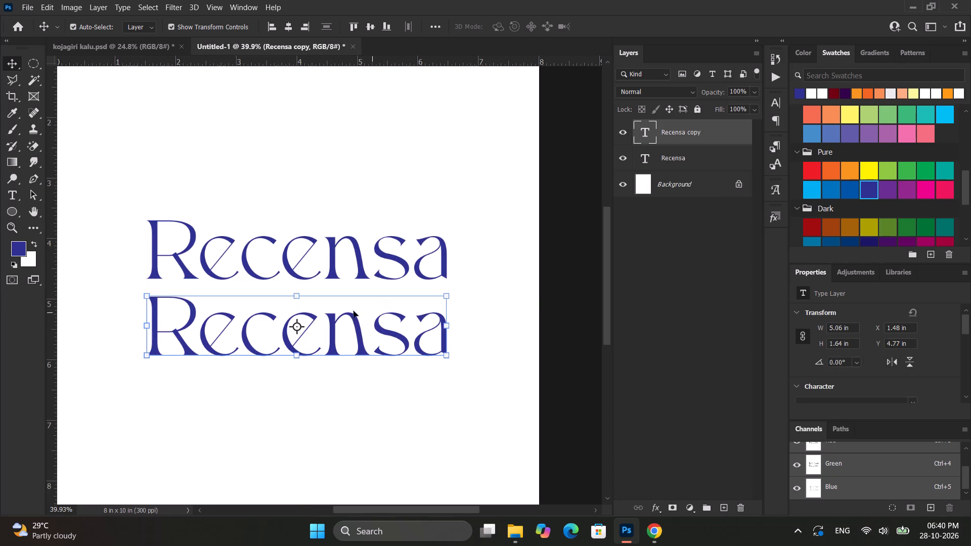
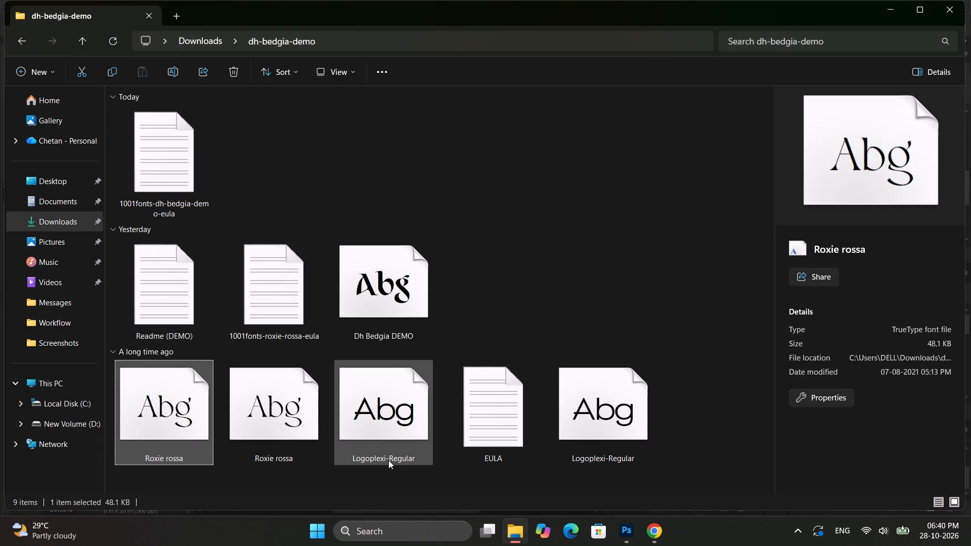
Copy the Logoplexi-Regular font file's name in the dh-bedgia-demo folder, and minimise File Explorer to return to Photoshop.
click(388, 460)
click(395, 460)
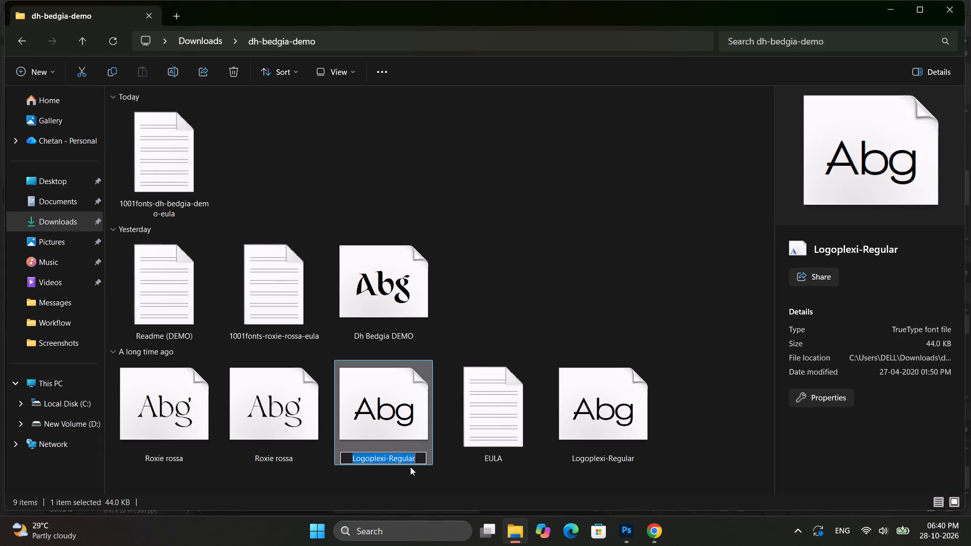
key(ctrl+c)
click(891, 13)
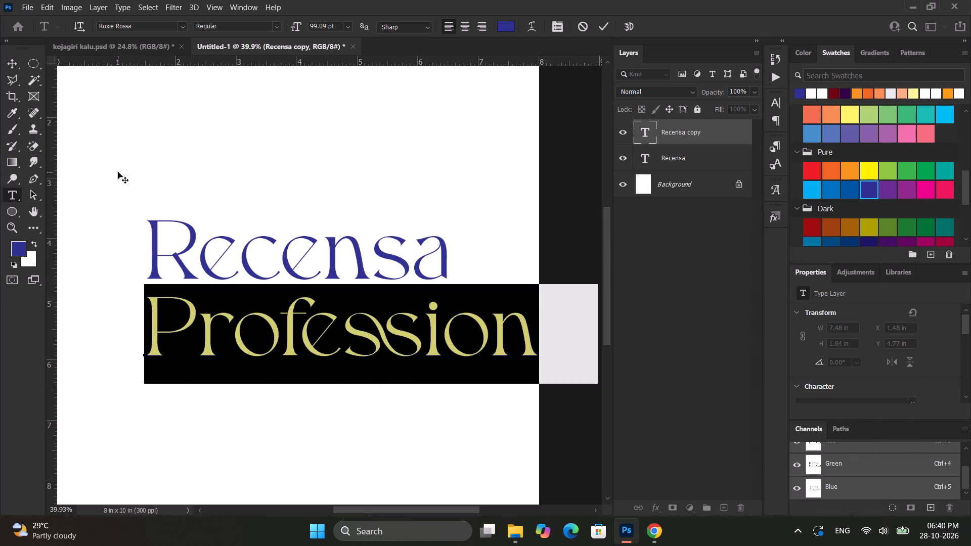
Set the Professional text's font to Logoplexi Regular and centre the text horizontally on the canvas.
click(145, 23)
key(ctrl+v)
key(apostrophe)
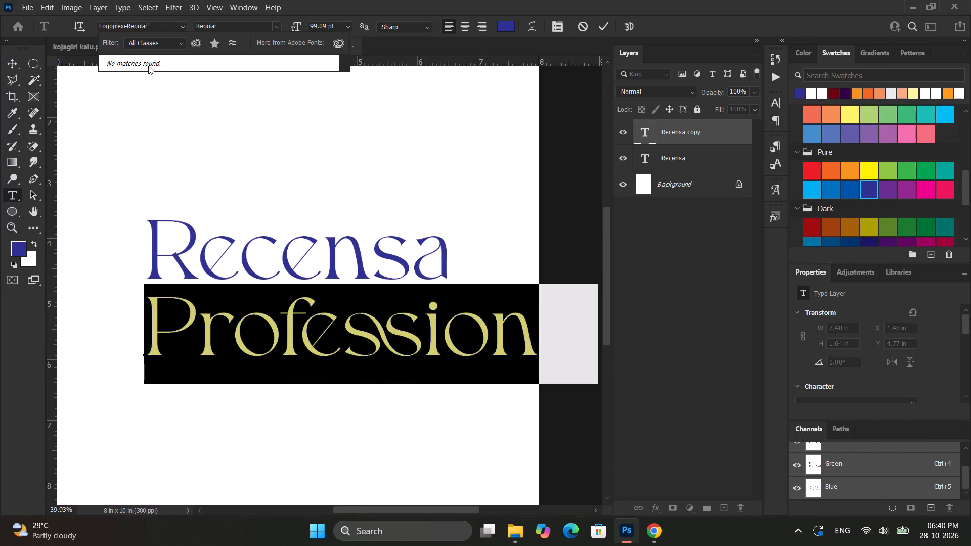
key(BackSpace)
key(Return)
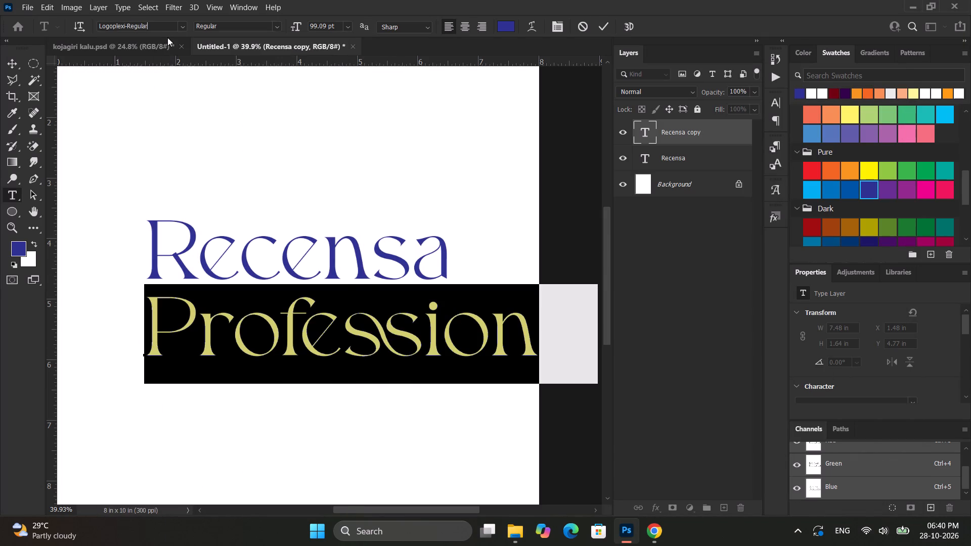
click(149, 25)
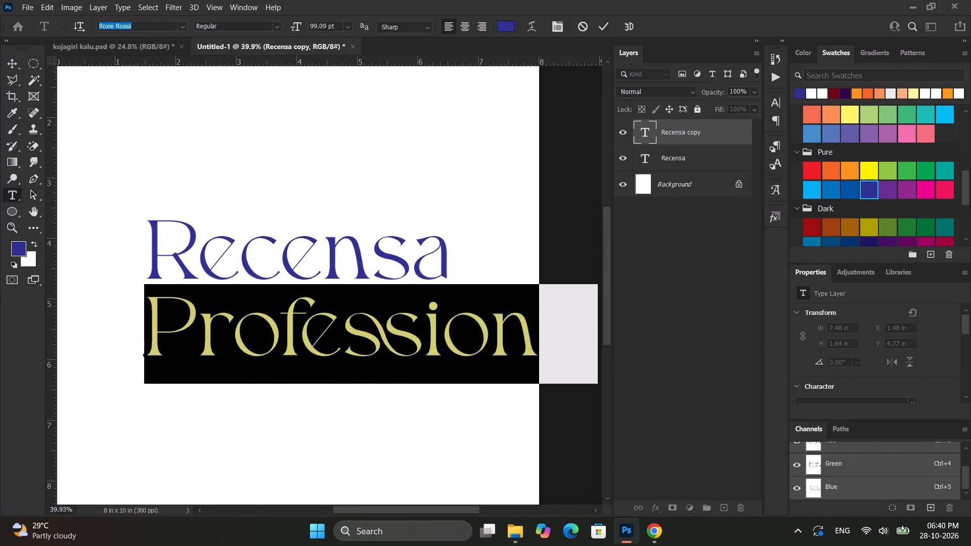
key(ctrl+v)
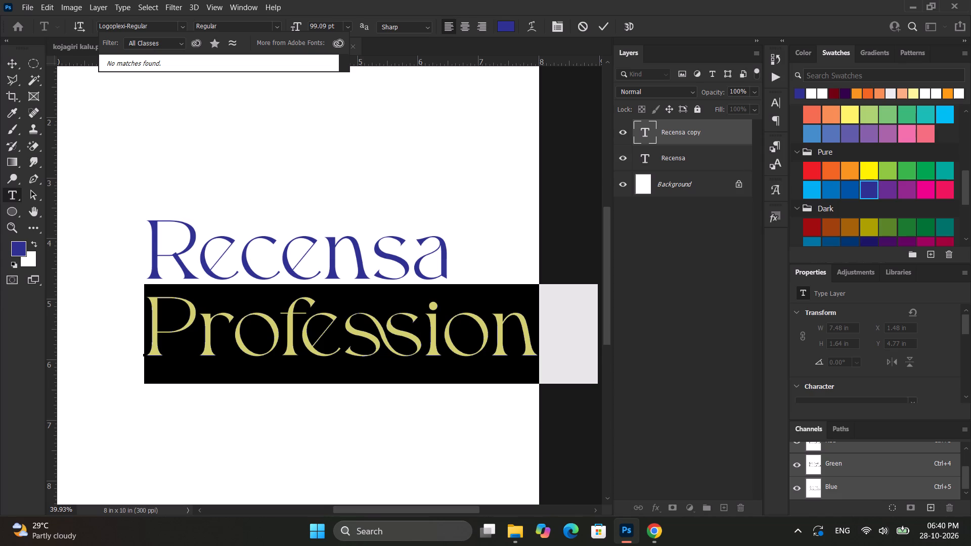
key(BackSpace)
key(BackSpace)
key(BackSpace)
key(BackSpace)
key(BackSpace)
key(BackSpace)
key(BackSpace)
key(BackSpace)
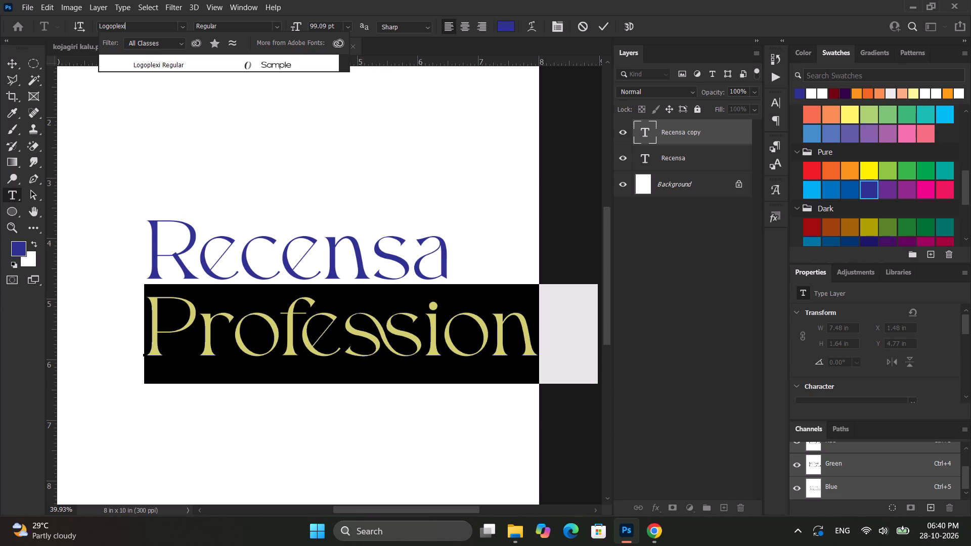
click(193, 63)
click(14, 64)
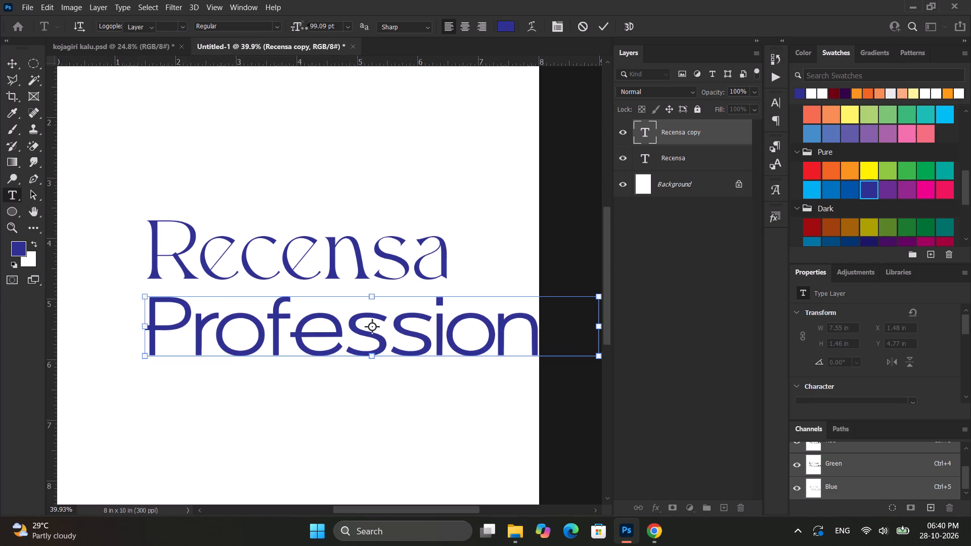
click(290, 28)
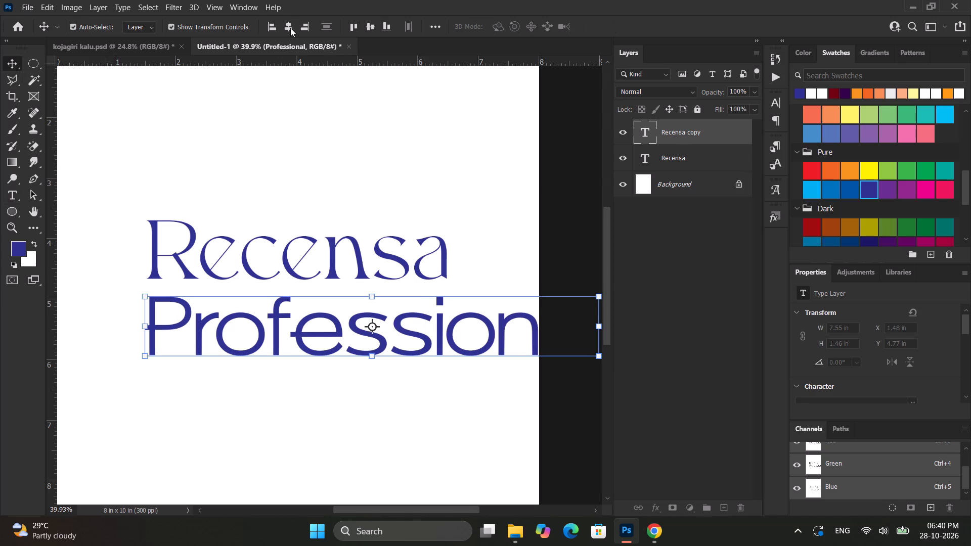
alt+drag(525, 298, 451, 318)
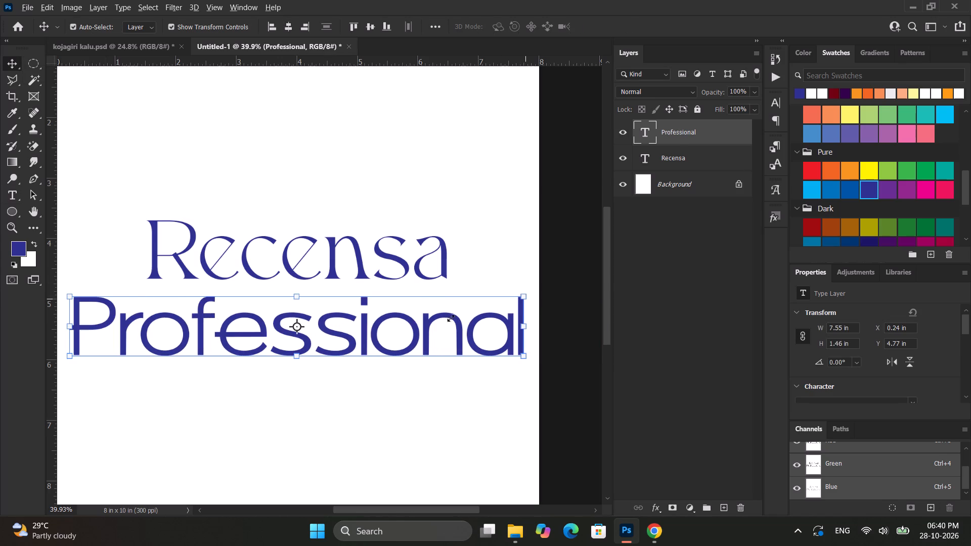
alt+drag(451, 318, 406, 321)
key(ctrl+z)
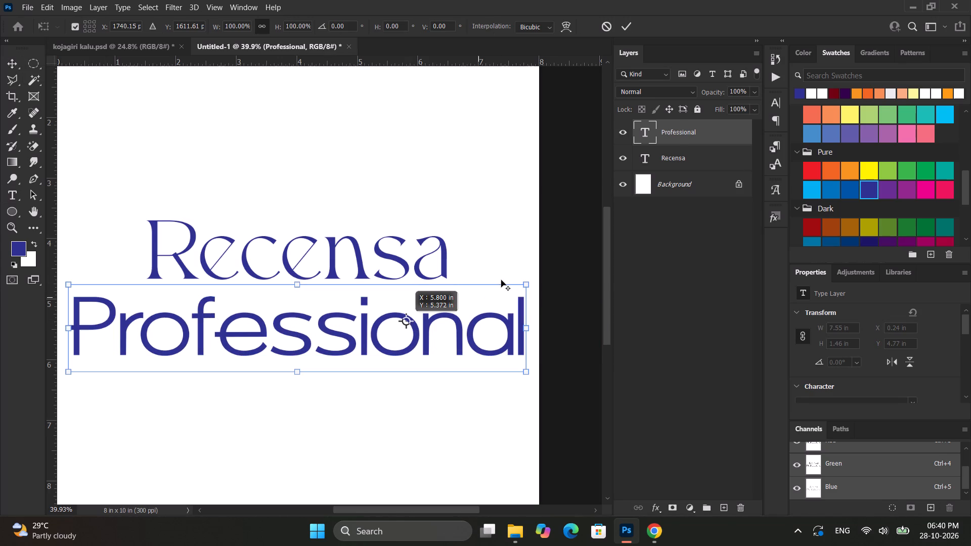
Scale the Professional text down proportionally about its centre to about 47%, making it about 3.57 in wide.
alt+click(528, 284)
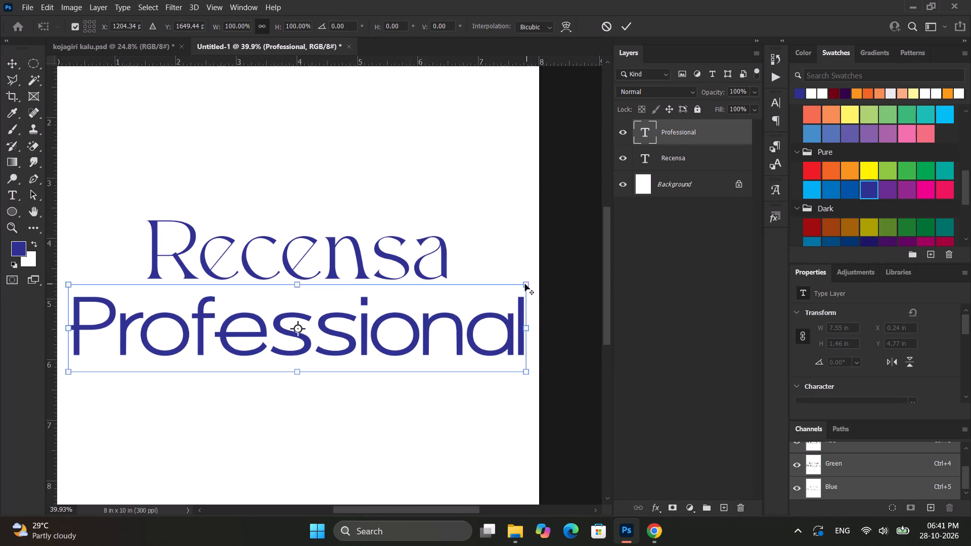
alt+drag(526, 285, 429, 318)
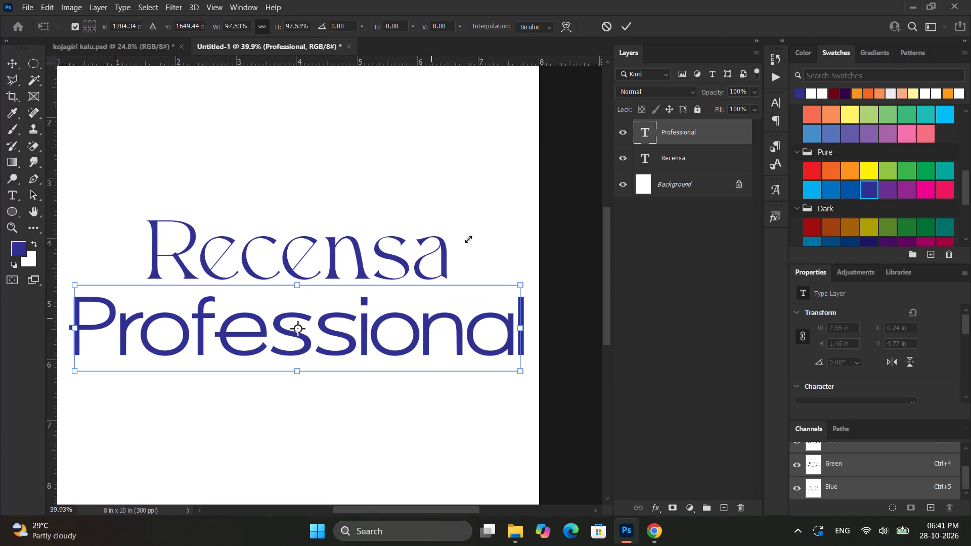
alt+drag(551, 280, 550, 281)
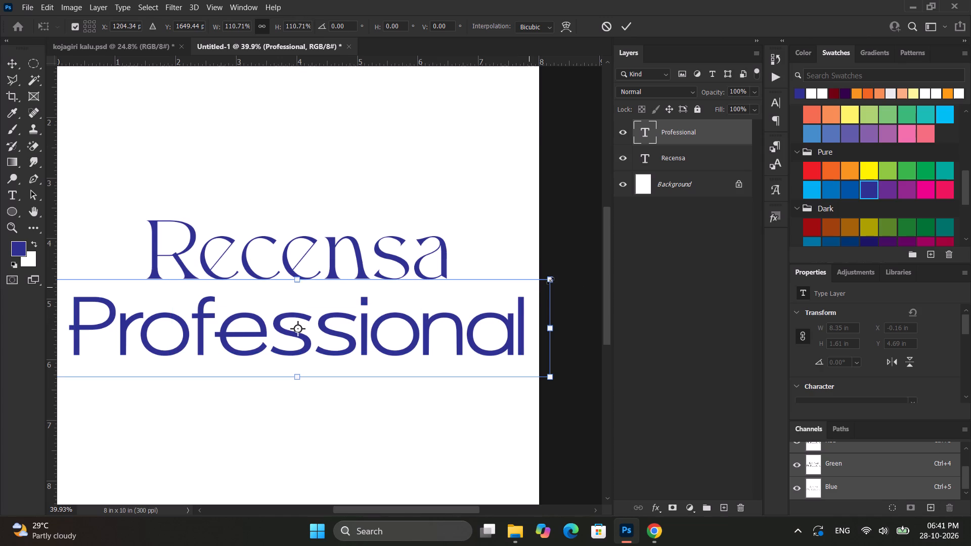
alt+drag(550, 281, 460, 301)
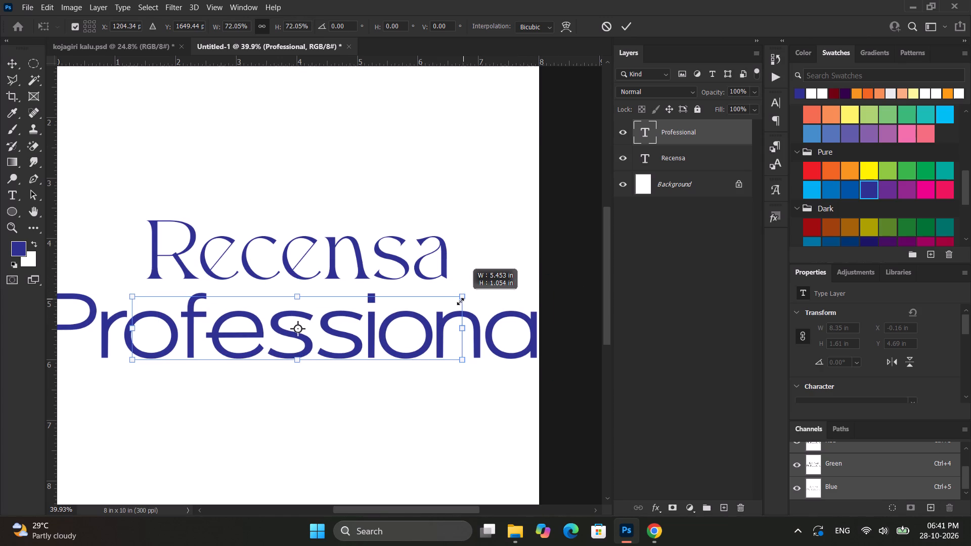
alt+drag(460, 301, 406, 307)
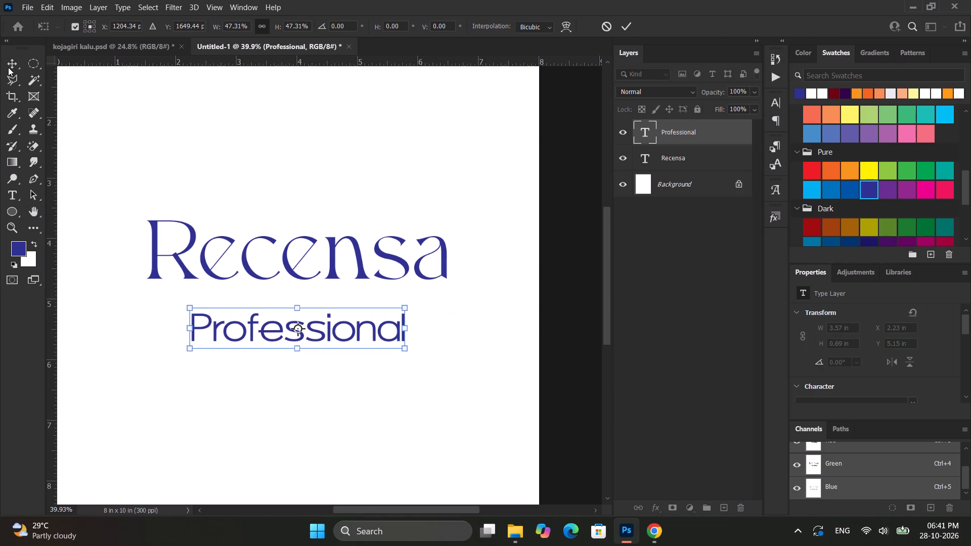
click(9, 69)
Move the Professional text up directly beneath Recensa, at a Y position of about 4.67 in, and centre it horizontally.
shift+drag(350, 326, 349, 306)
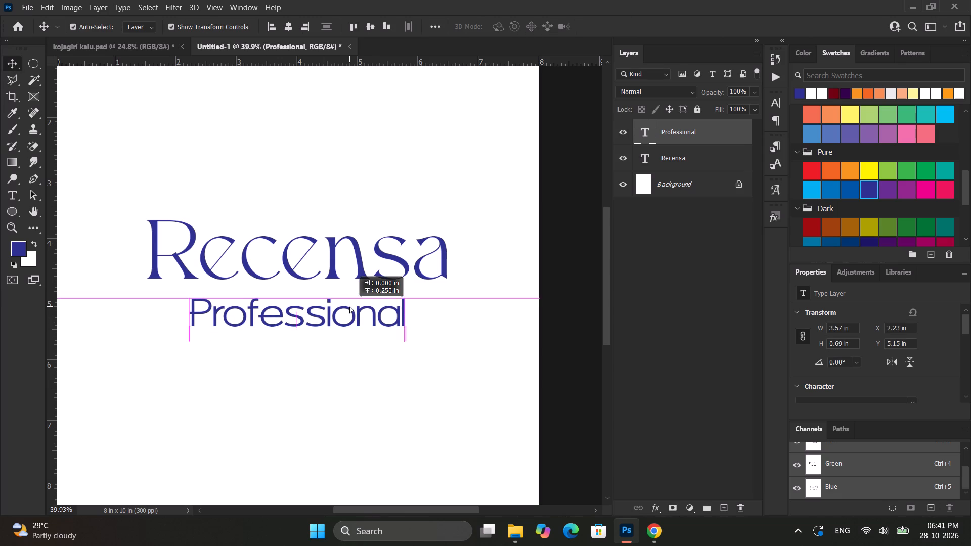
shift+drag(349, 306, 350, 302)
click(287, 25)
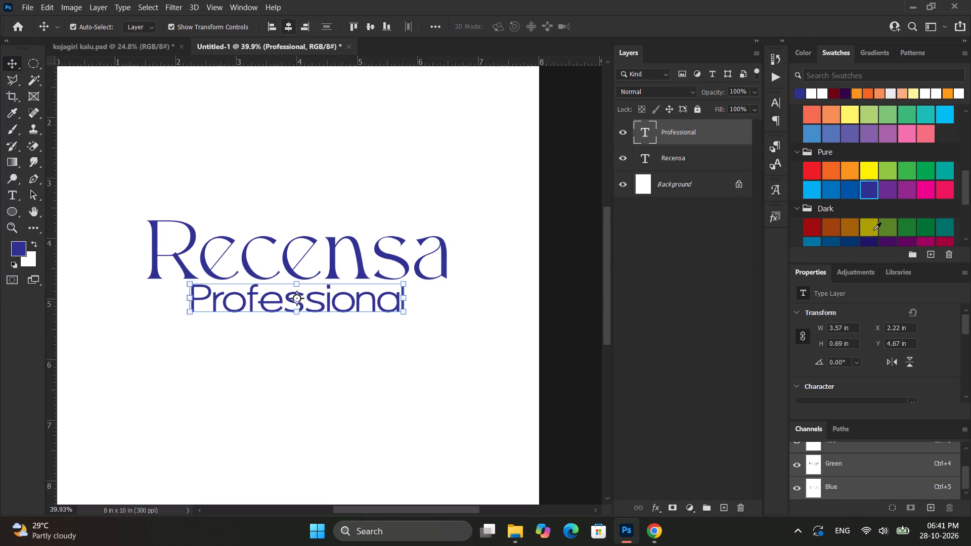
Recolour the Professional text with the magenta-pink swatch from the Pure group and deselect the text.
click(925, 191)
click(577, 262)
scroll(480, 280, down, 2)
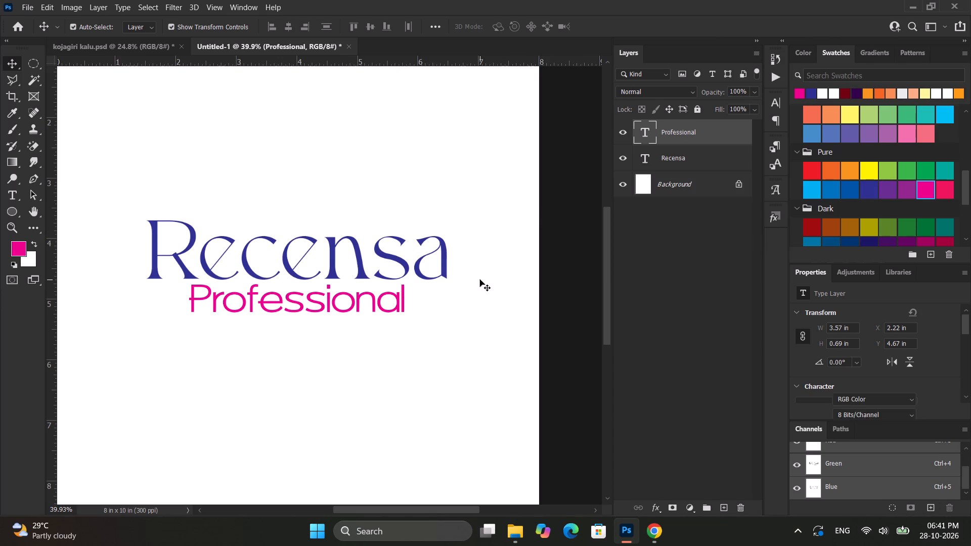
scroll(480, 280, down, 3)
scroll(479, 278, up, 6)
alt+scroll(464, 294, down, 7)
click(502, 279)
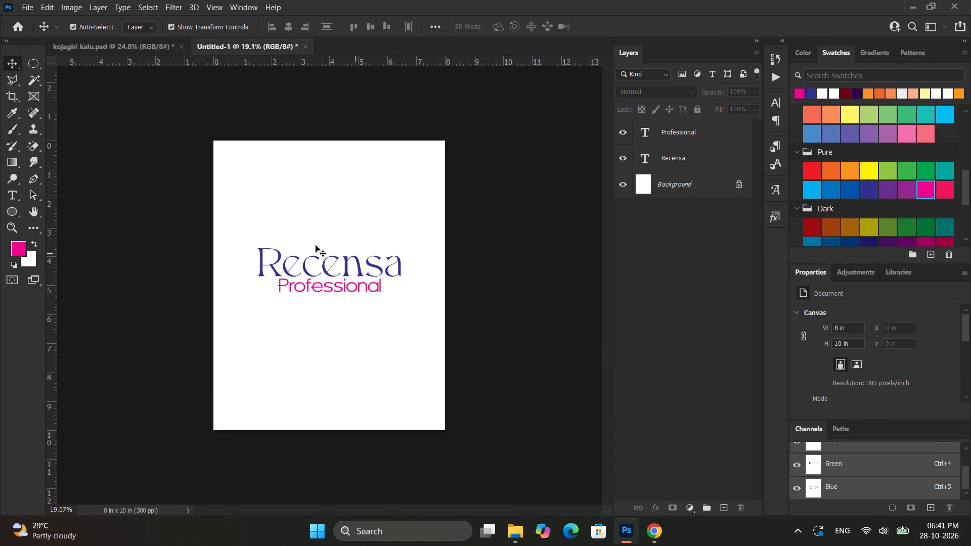
Scale the Professional text down proportionally about its centre to about 77%, making it about 2.75 in wide.
alt+scroll(310, 245, up, 10)
ctrl+scroll(368, 266, up, 5)
ctrl+scroll(368, 266, down, 13)
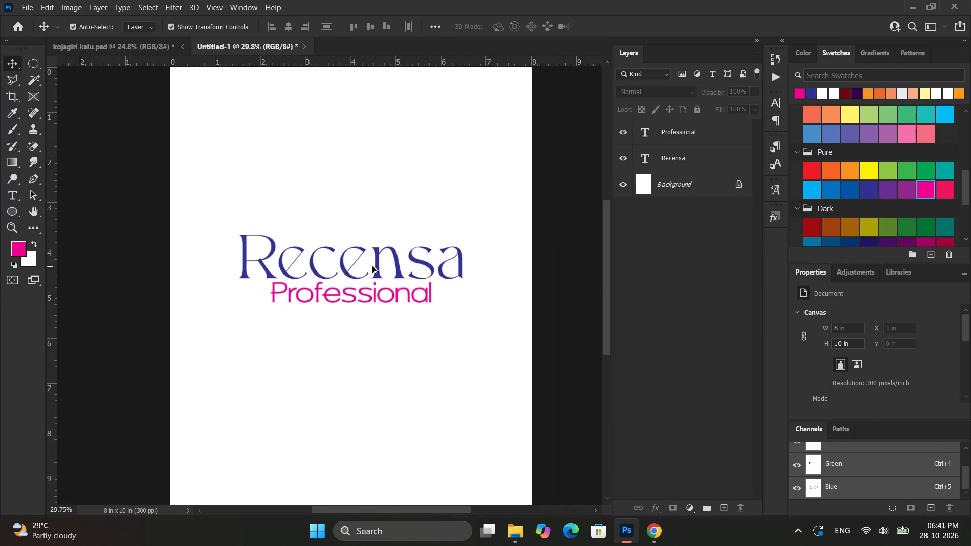
ctrl+scroll(372, 266, down, 3)
alt+scroll(370, 292, up, 11)
click(350, 291)
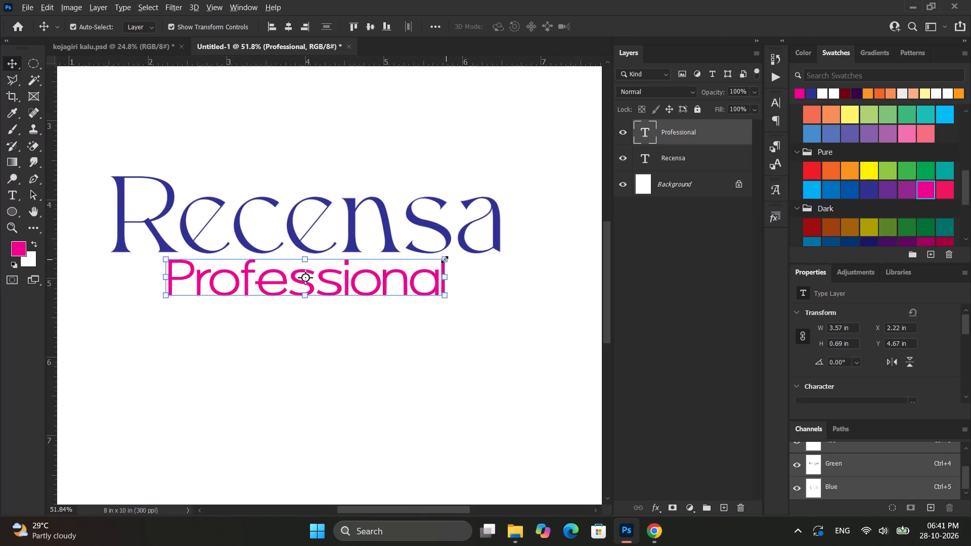
alt+drag(444, 259, 427, 266)
key(ctrl+z)
alt+drag(449, 252, 448, 252)
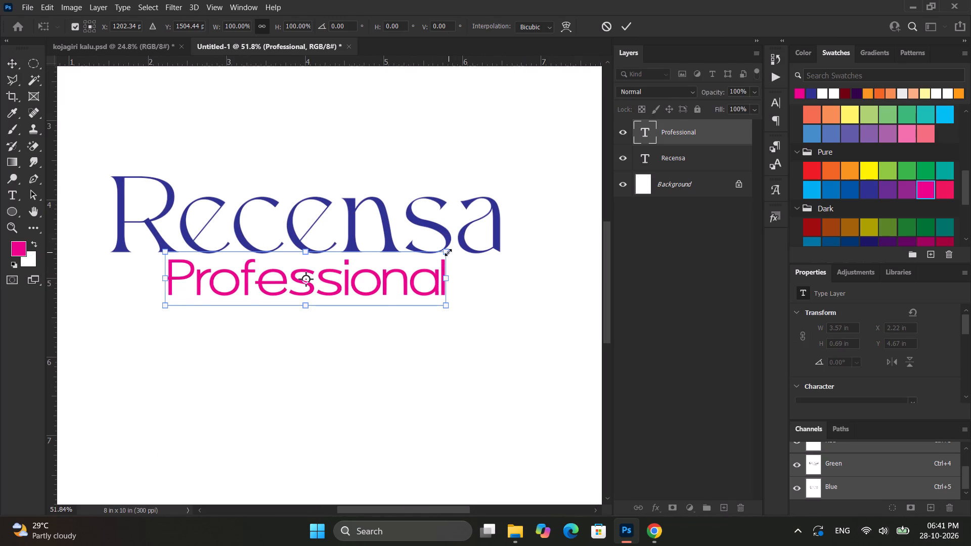
alt+drag(448, 252, 418, 265)
click(625, 24)
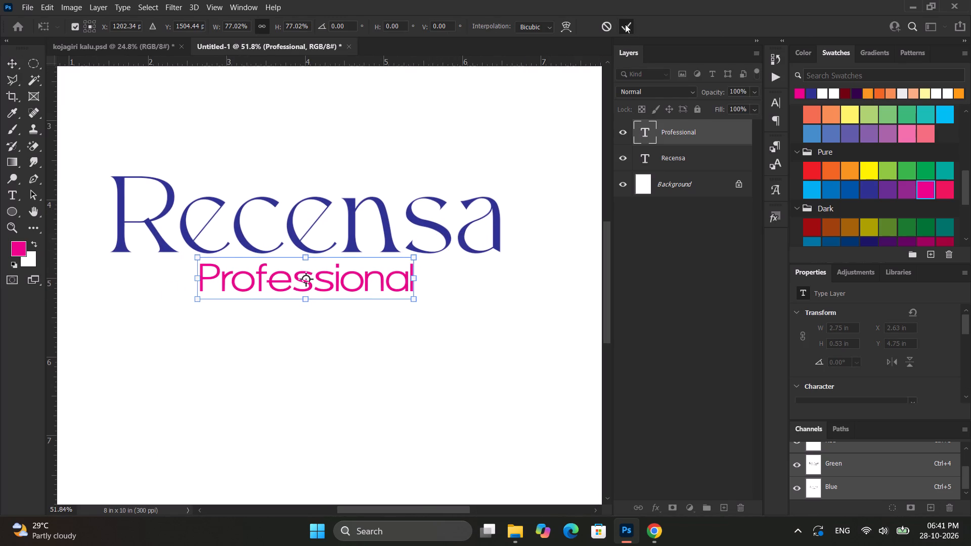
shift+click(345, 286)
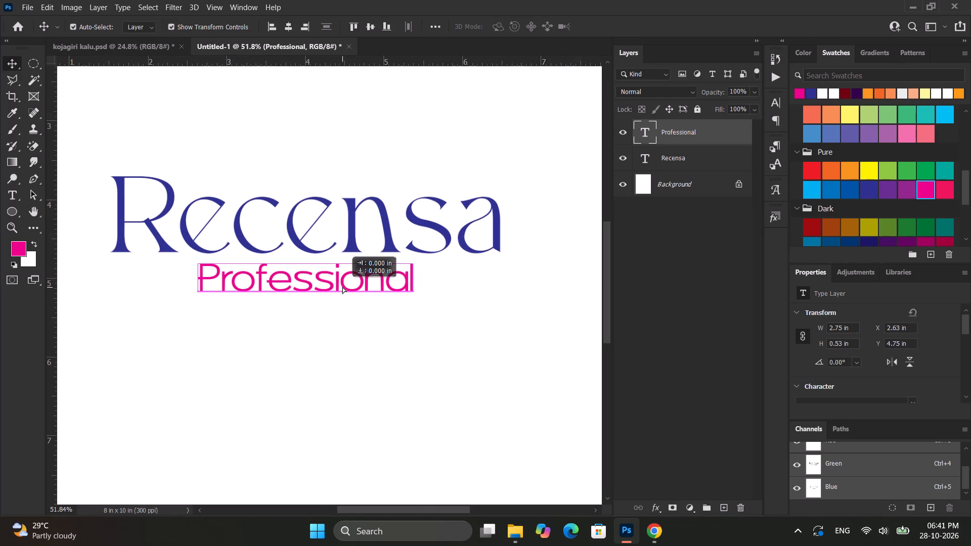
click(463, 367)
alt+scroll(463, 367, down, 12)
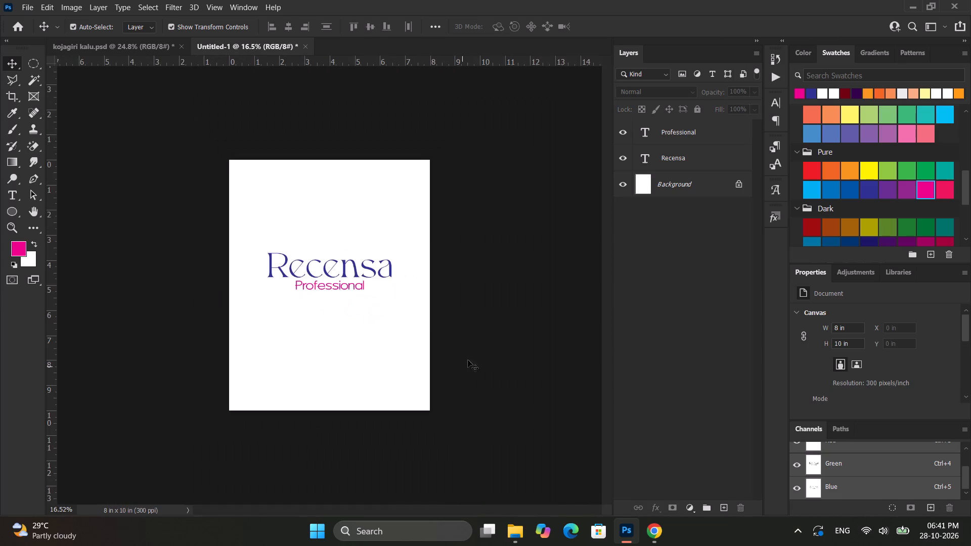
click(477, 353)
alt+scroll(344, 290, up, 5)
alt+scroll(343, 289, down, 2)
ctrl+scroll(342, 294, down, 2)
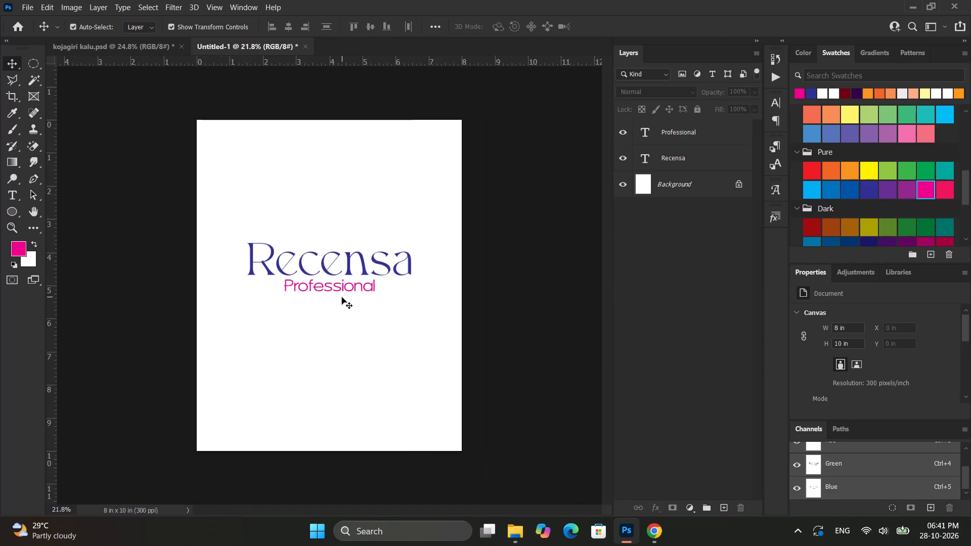
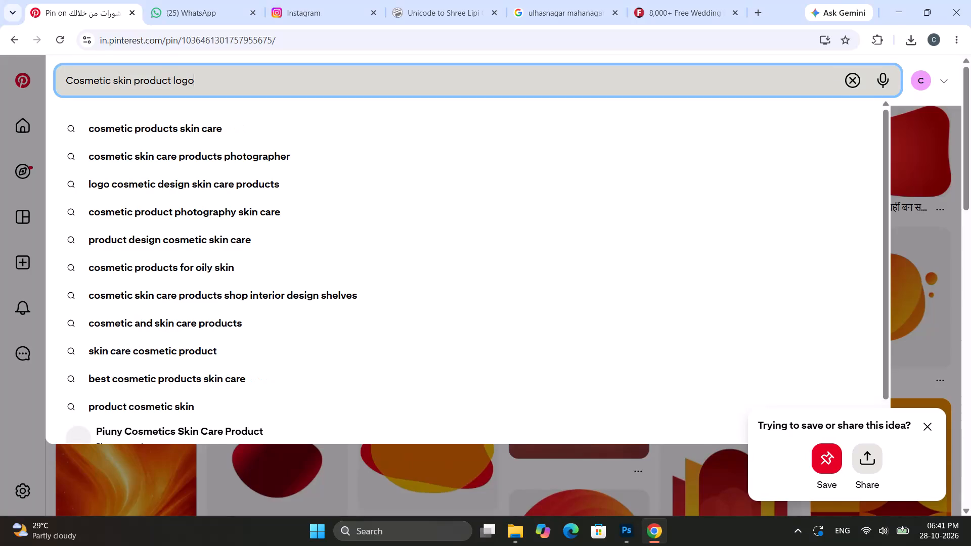
Run the Pinterest search for "Cosmetic skin product logo" and browse the resulting logo designs.
key(Return)
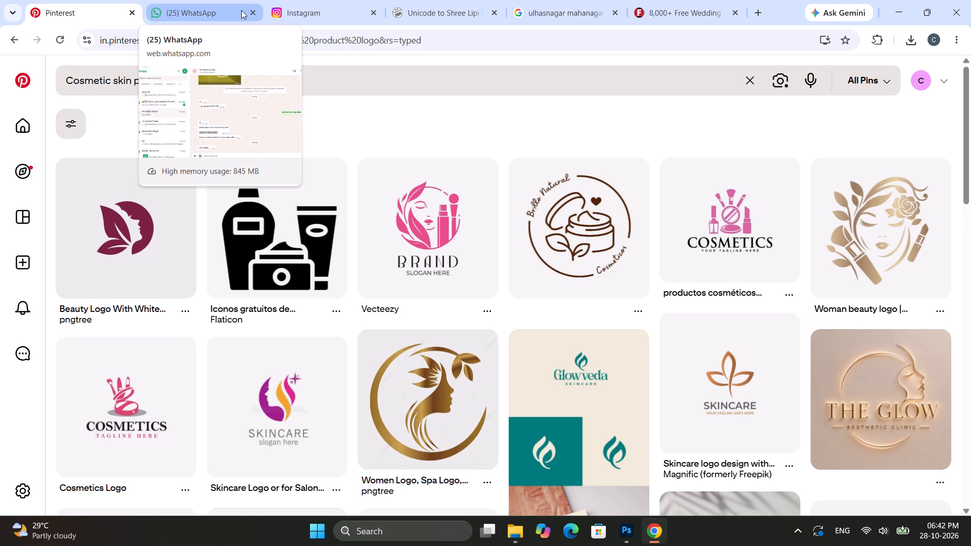
scroll(338, 433, down, 1)
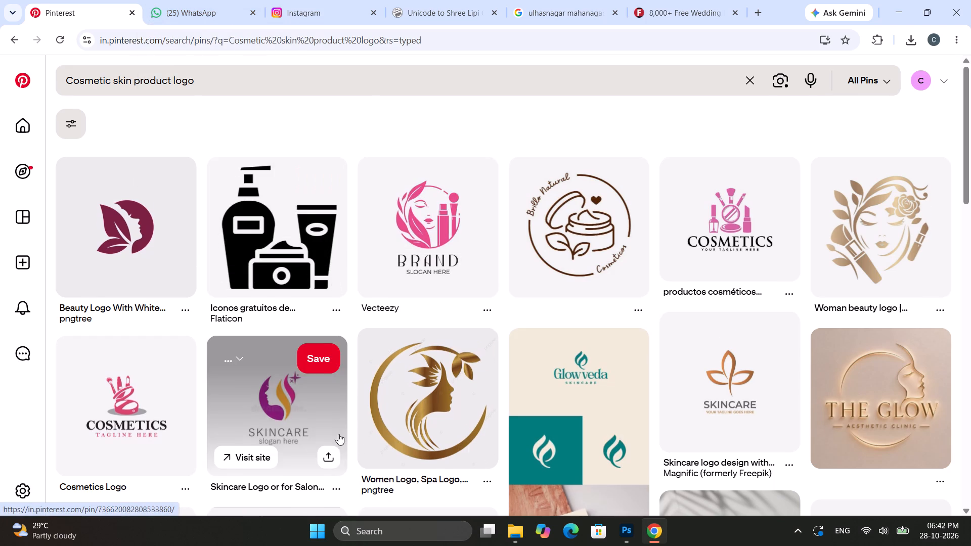
Open the Glowveda Skincare logo pin and copy its image.
click(552, 385)
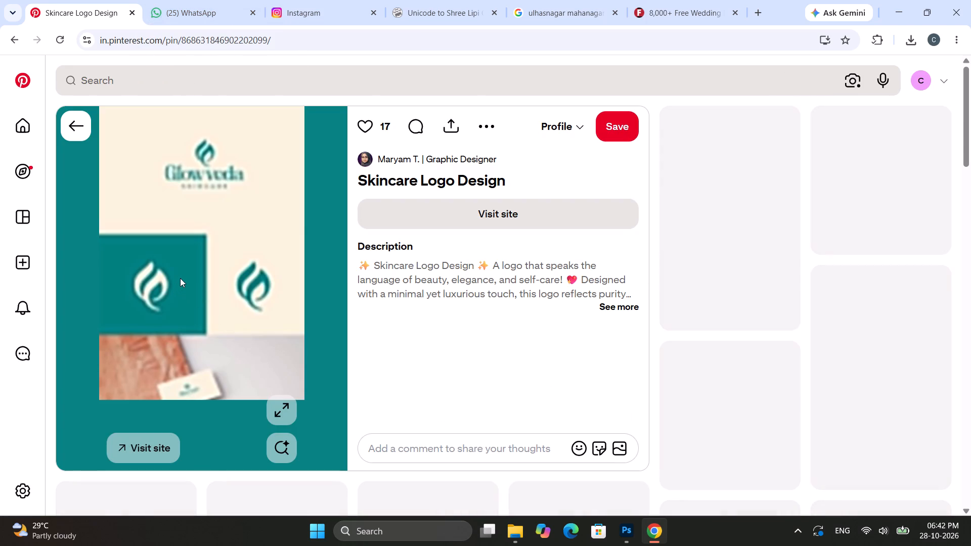
right_click(197, 269)
click(255, 324)
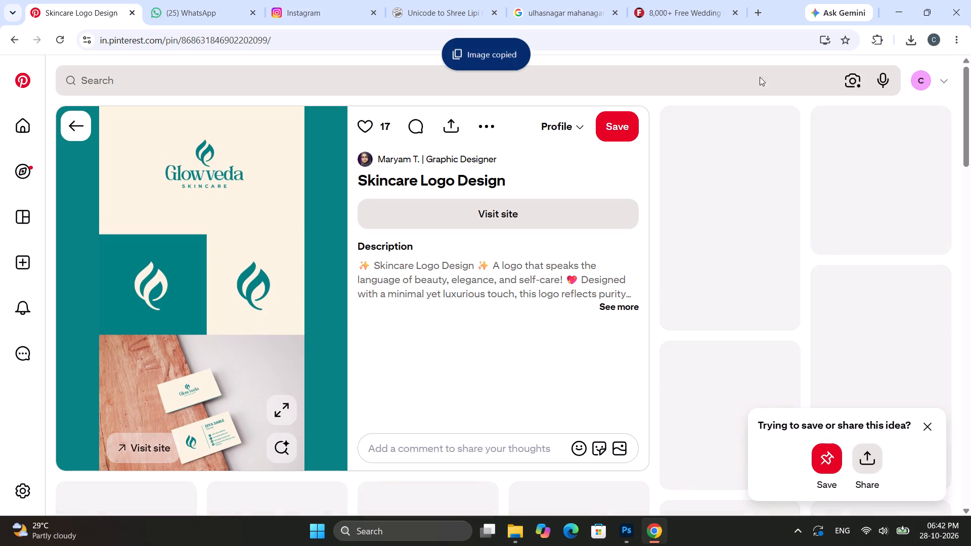
Switch to Photoshop, paste the copied logo image into Untitled-1, and move it up to about X 2.77 in, Y 0.64 in.
click(907, 13)
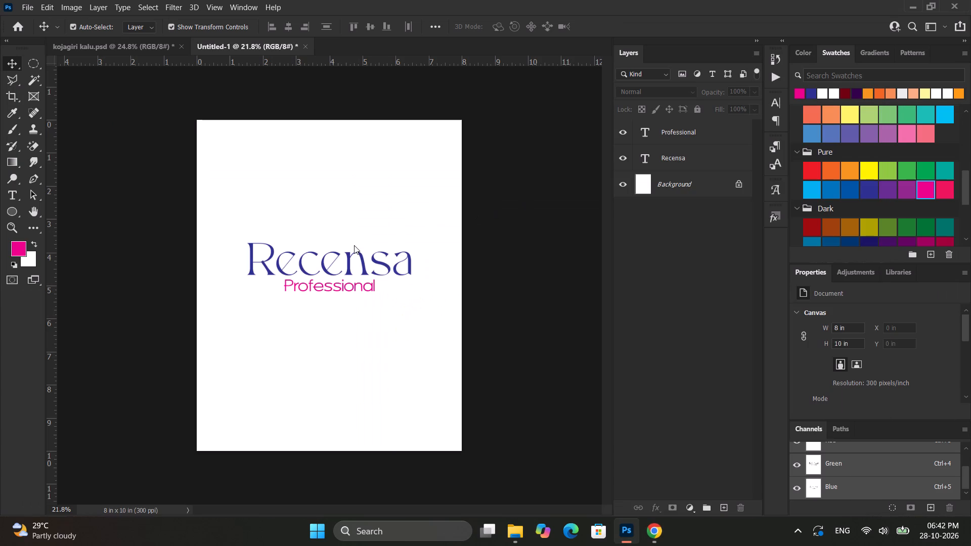
scroll(354, 245, up, 4)
alt+scroll(335, 229, up, 4)
key(ctrl+v)
drag(344, 214, 344, 124)
Start a Pen tool path at the left flame's lower junction on the teal panel and curve it to the flame's leftmost edge.
alt+scroll(299, 195, up, 20)
alt+scroll(299, 195, up, 7)
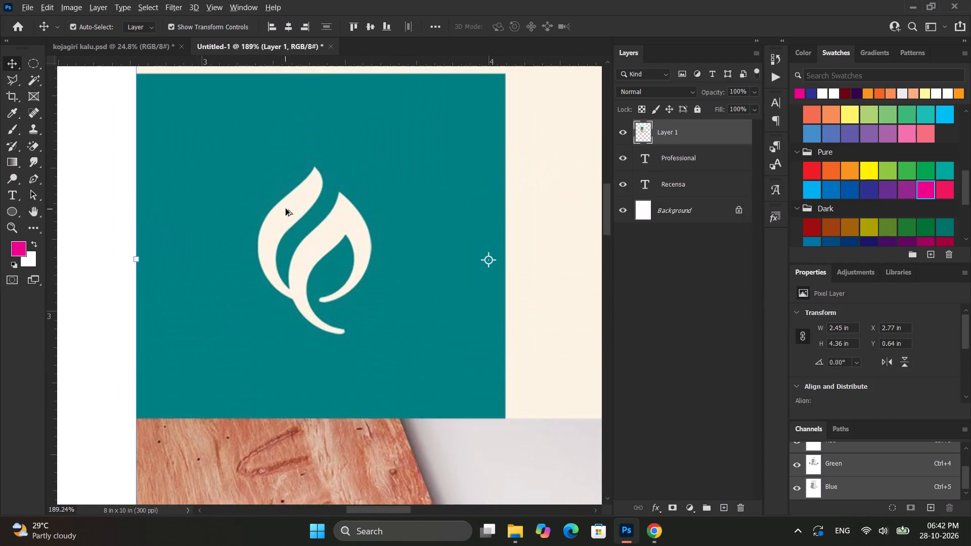
alt+scroll(286, 209, up, 3)
scroll(286, 209, down, 3)
alt+scroll(286, 209, down, 3)
scroll(286, 209, up, 2)
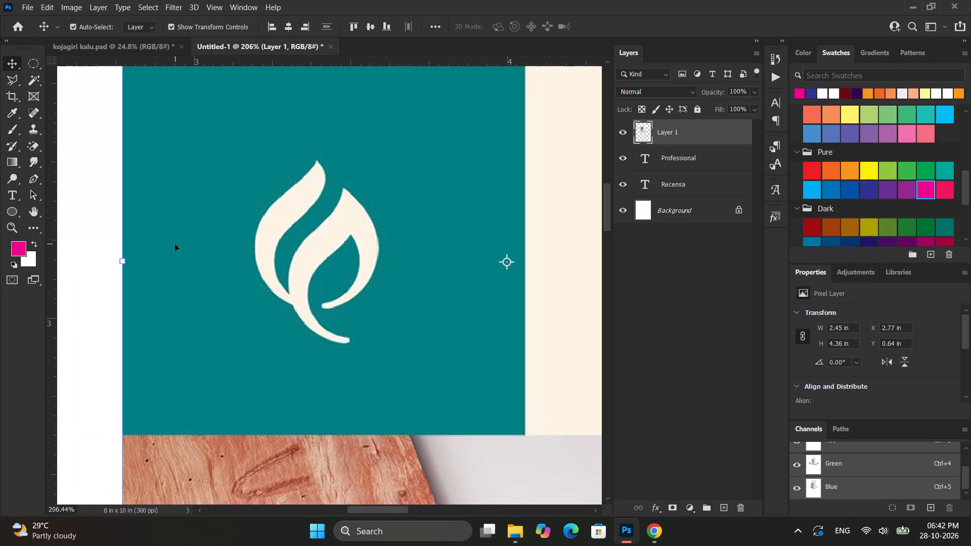
click(33, 175)
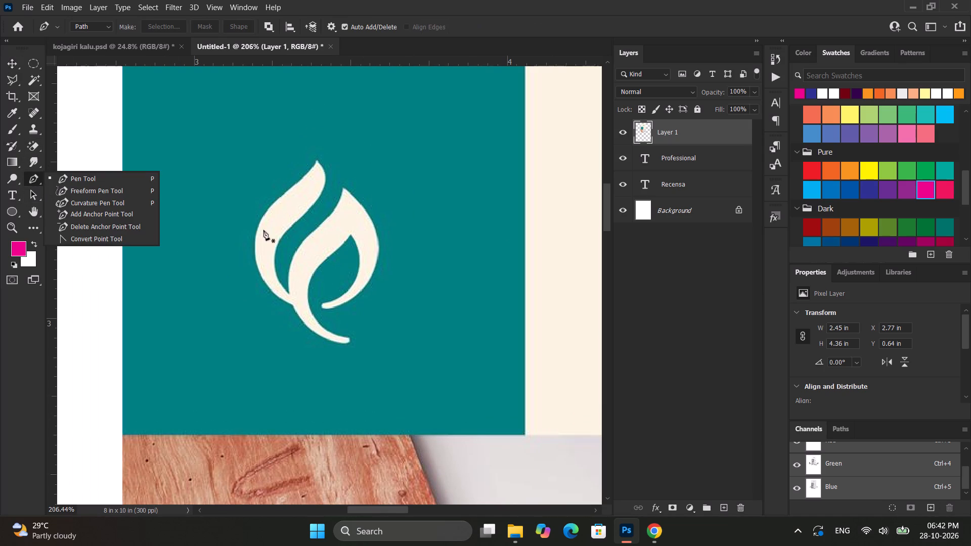
alt+scroll(273, 241, up, 5)
click(304, 342)
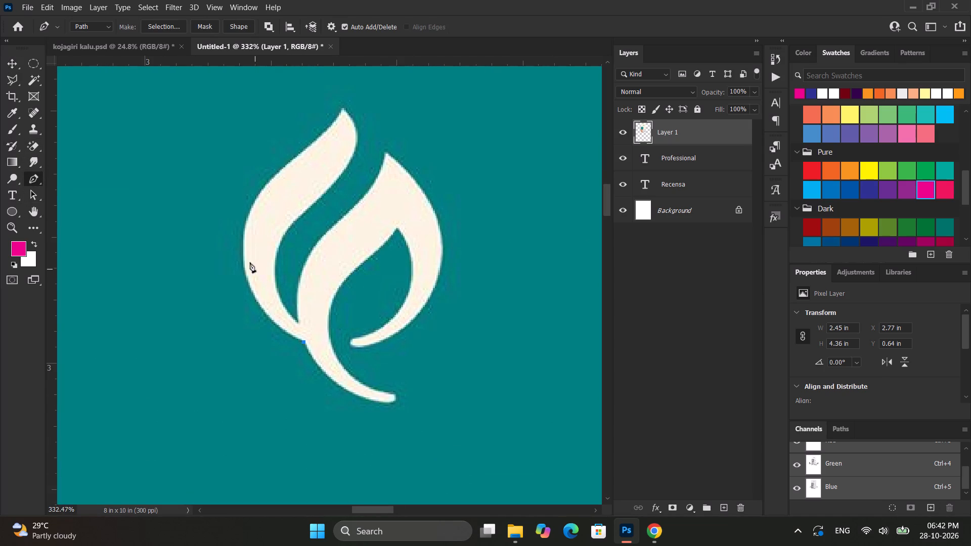
drag(243, 245, 240, 163)
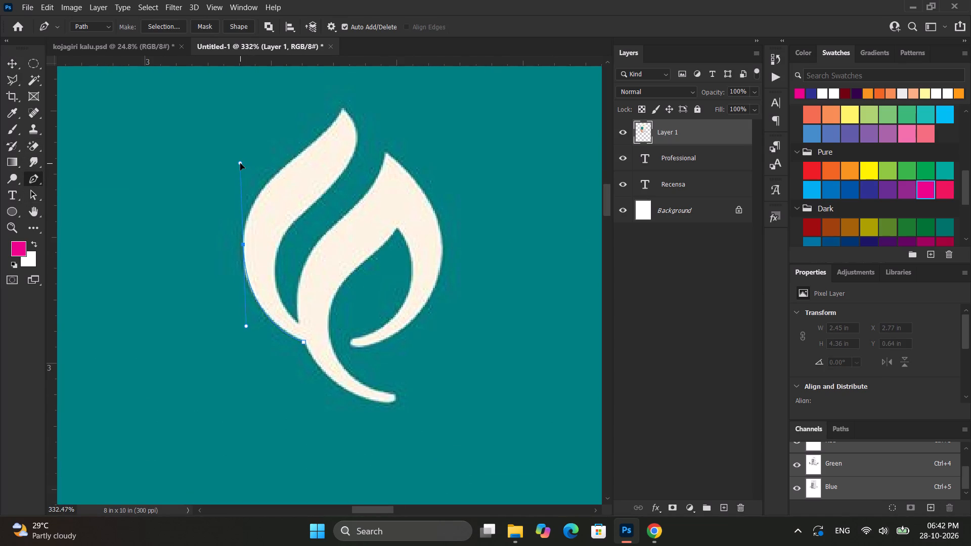
drag(240, 163, 244, 168)
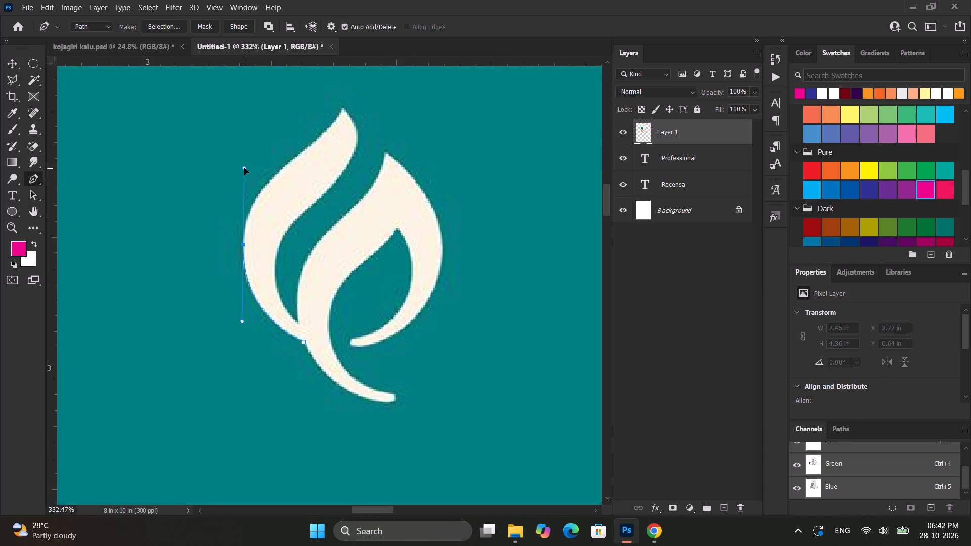
drag(244, 168, 245, 169)
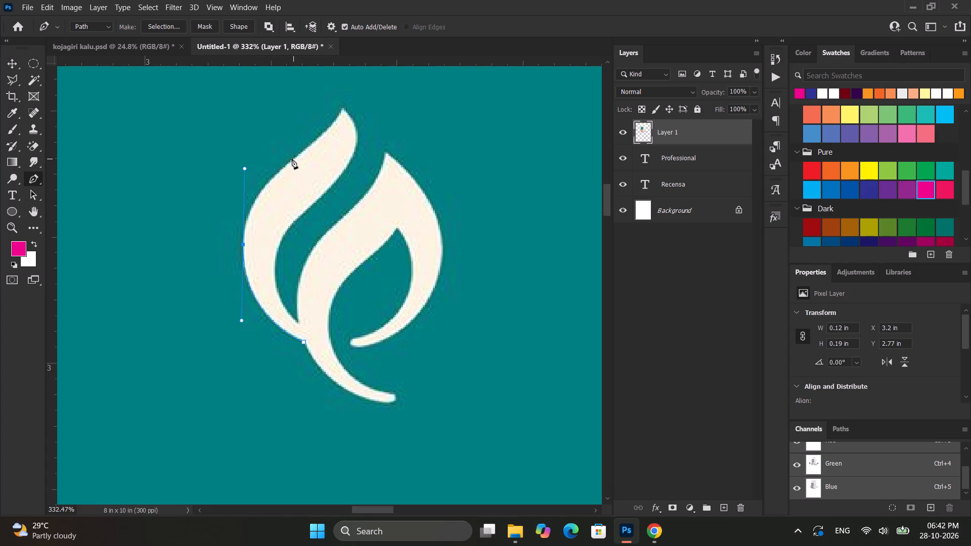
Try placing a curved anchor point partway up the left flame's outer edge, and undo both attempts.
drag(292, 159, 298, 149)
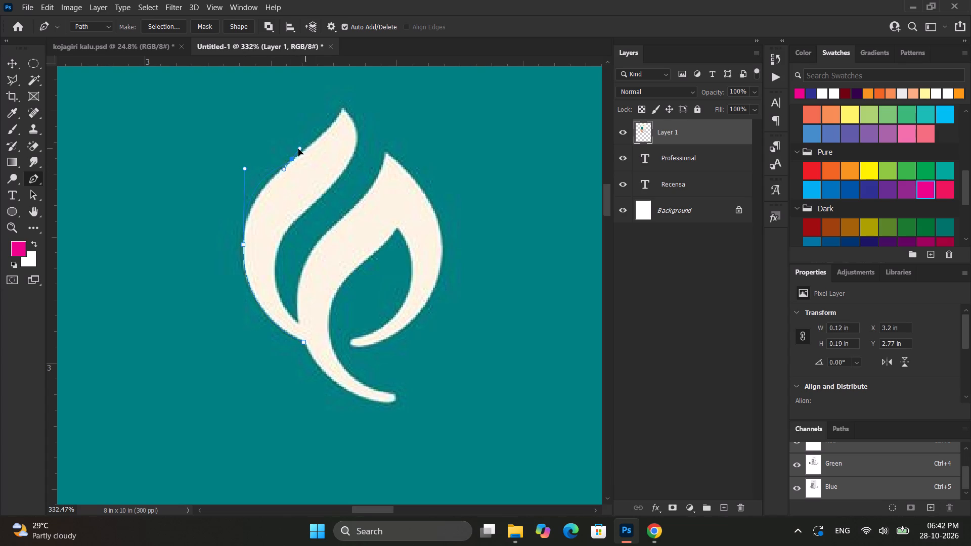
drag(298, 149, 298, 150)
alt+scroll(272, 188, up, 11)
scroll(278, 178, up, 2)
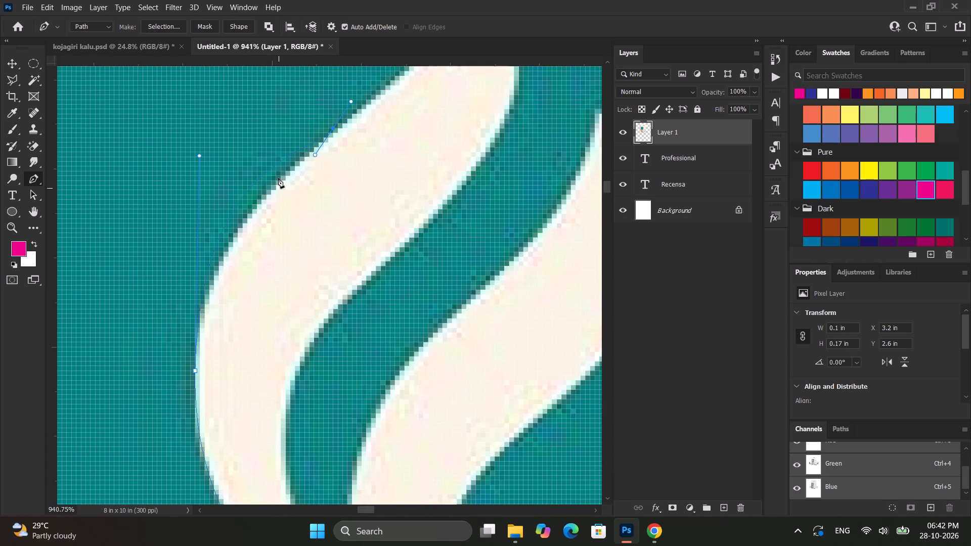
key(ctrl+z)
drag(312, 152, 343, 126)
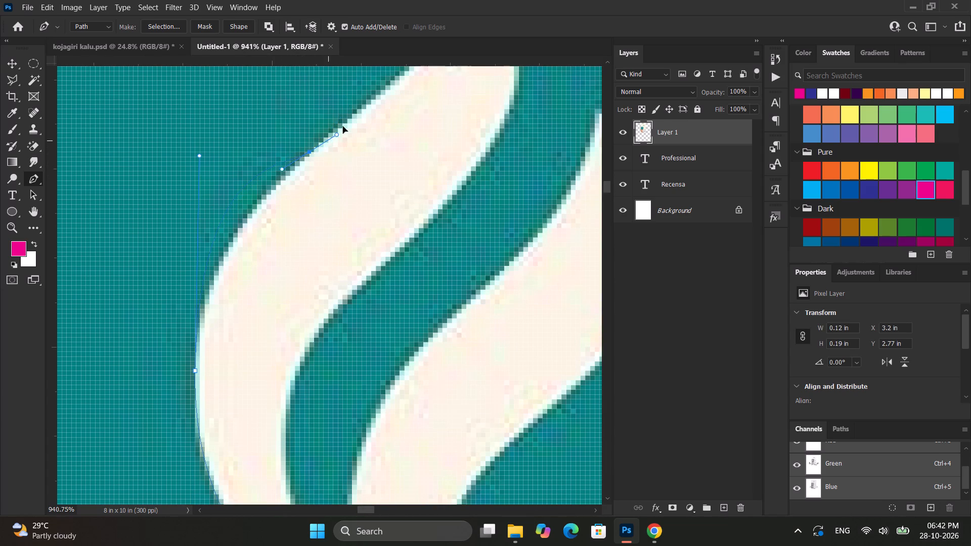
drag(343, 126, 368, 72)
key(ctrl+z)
Extend the path in one curve from the left flame's leftmost edge to its tip, and remove the tip's outgoing handle.
alt+scroll(363, 115, down, 5)
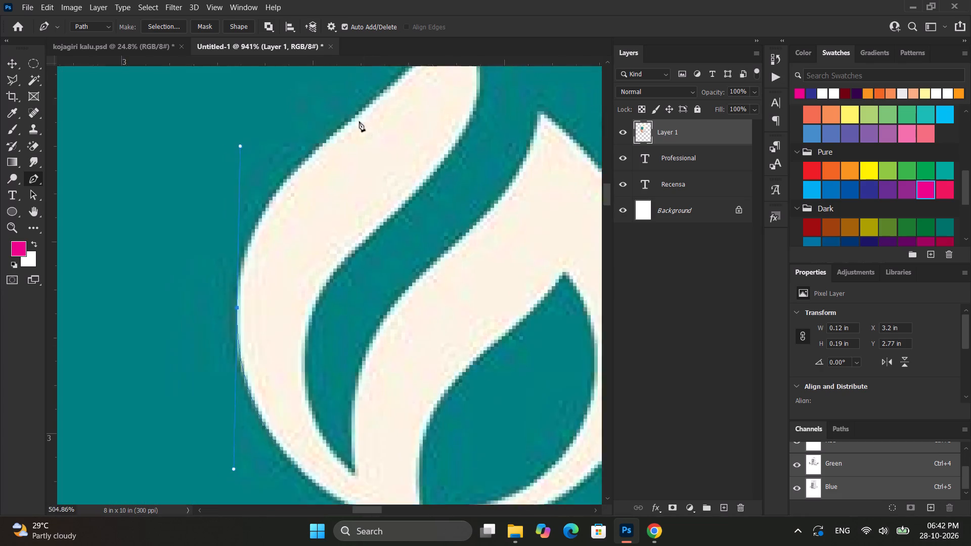
alt+scroll(359, 121, down, 5)
scroll(359, 121, up, 12)
drag(417, 157, 417, 156)
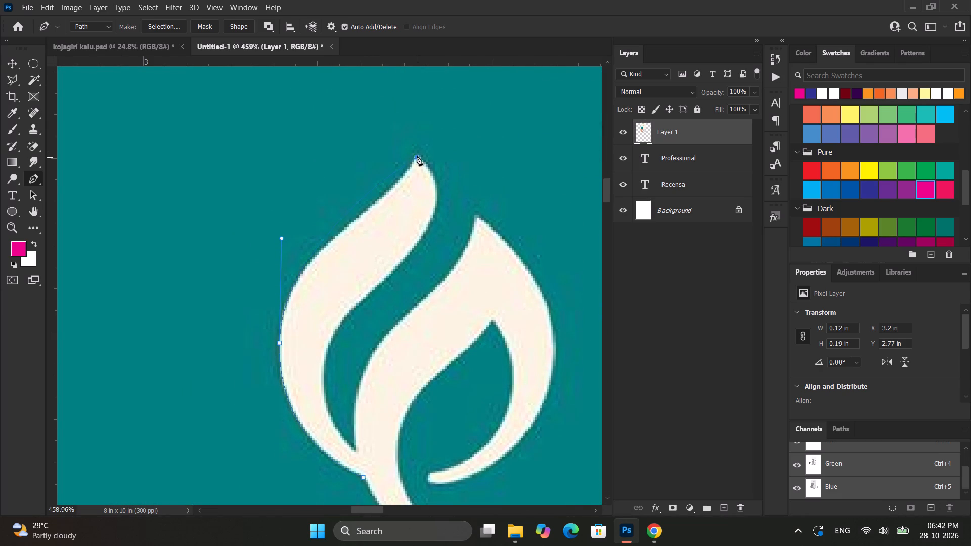
drag(417, 156, 432, 124)
drag(432, 124, 430, 106)
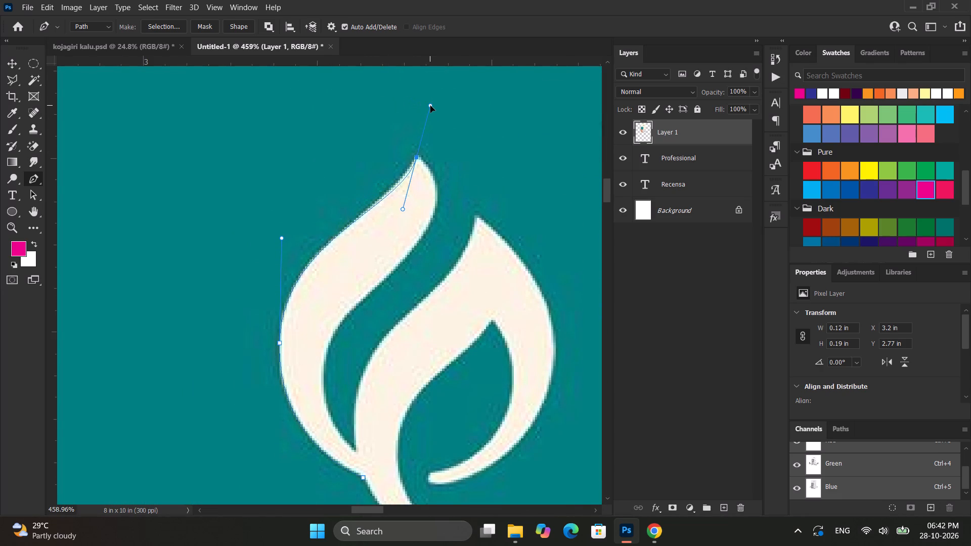
drag(430, 106, 433, 106)
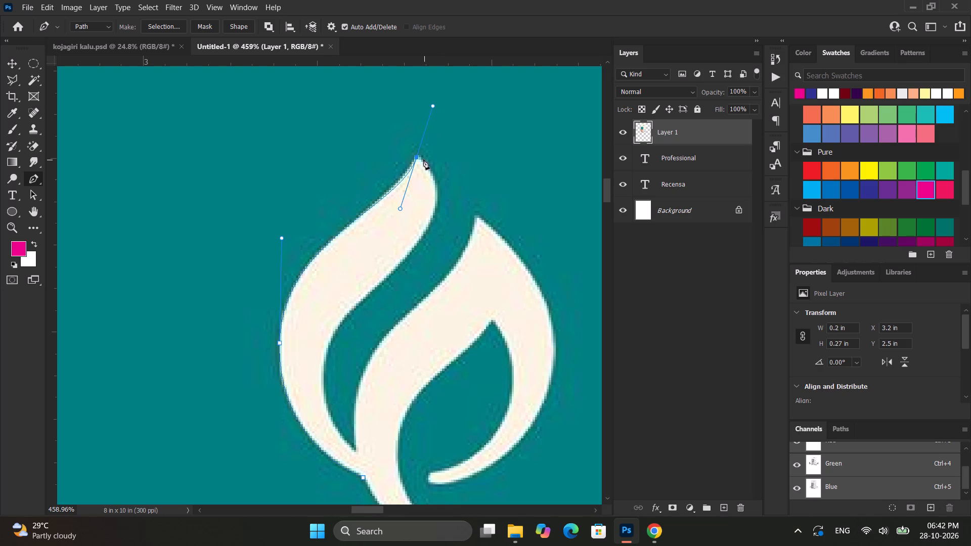
alt+click(417, 159)
Trace the left flame's inner edge from its tip down to the notch between the flames, and make the notch anchor a corner.
drag(416, 244, 415, 244)
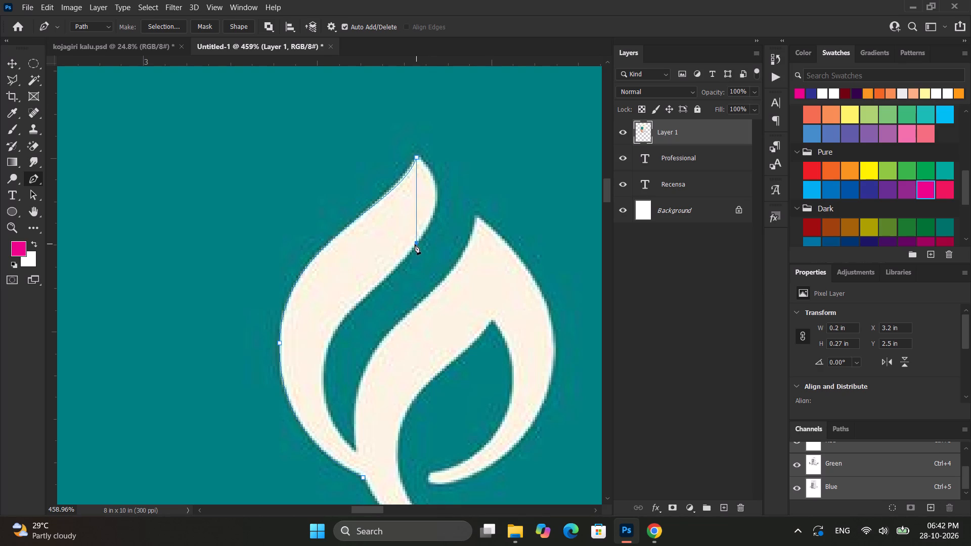
drag(415, 244, 370, 298)
alt+scroll(366, 302, up, 5)
drag(317, 349, 316, 350)
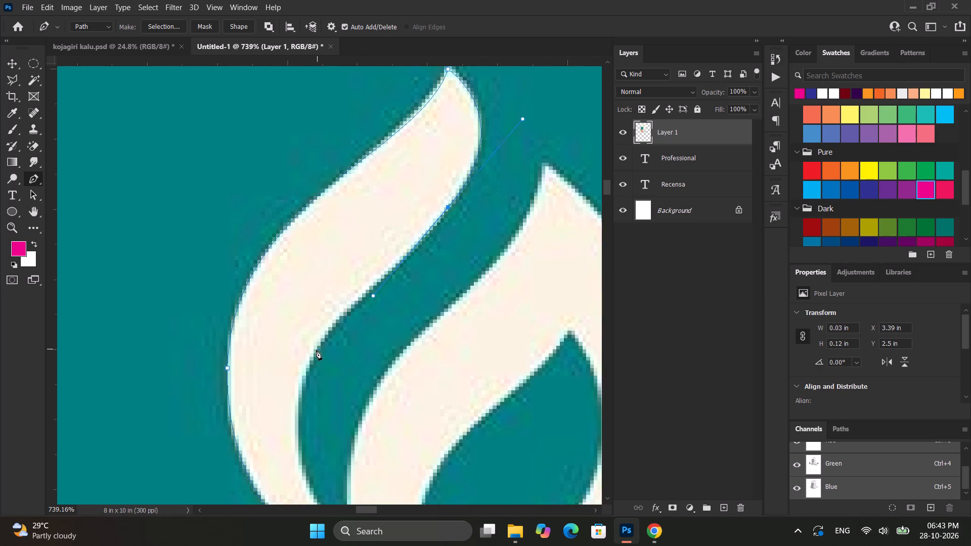
drag(316, 350, 292, 400)
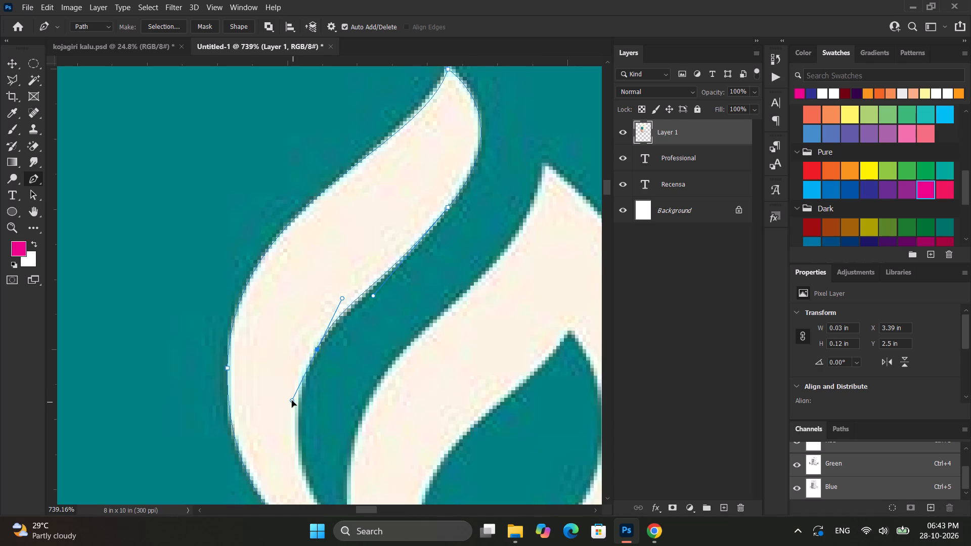
drag(292, 400, 295, 397)
scroll(311, 418, down, 13)
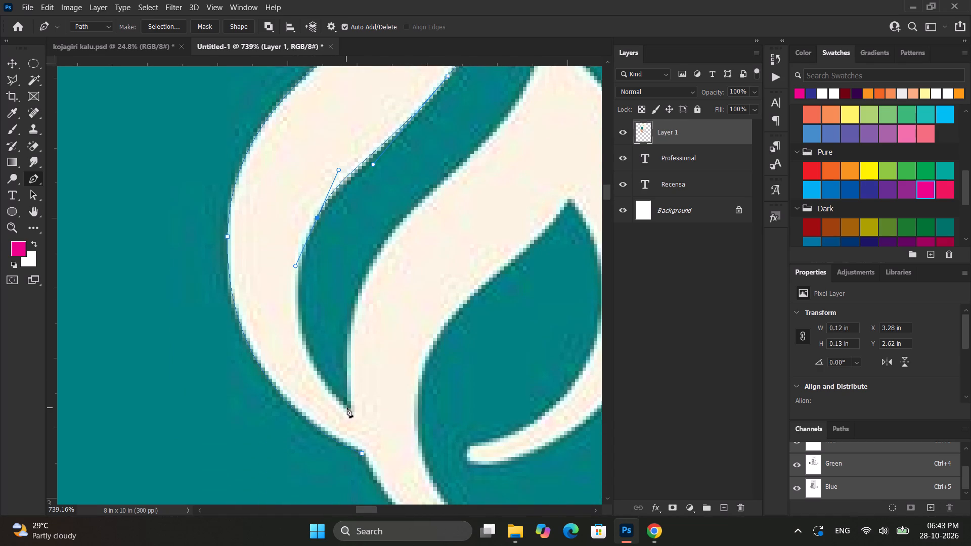
drag(347, 407, 405, 471)
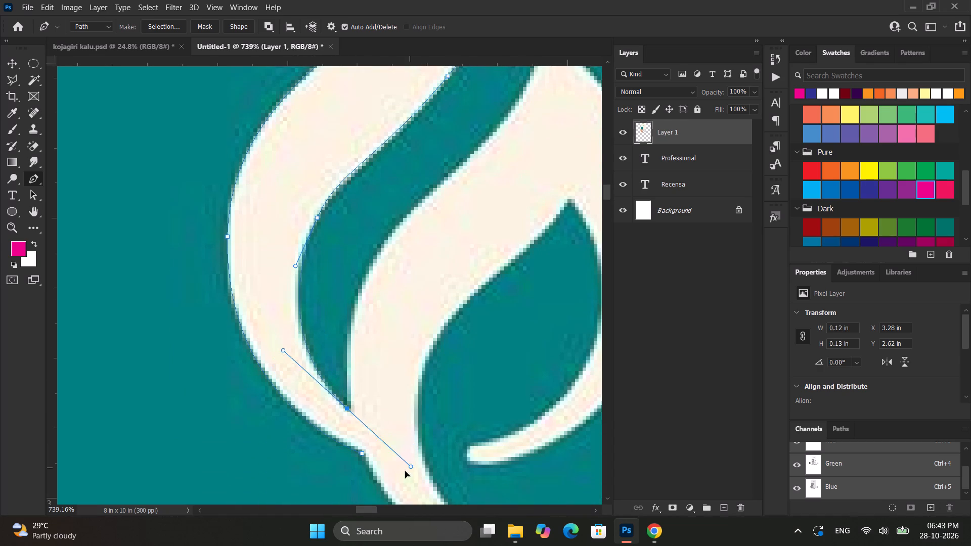
drag(405, 471, 413, 484)
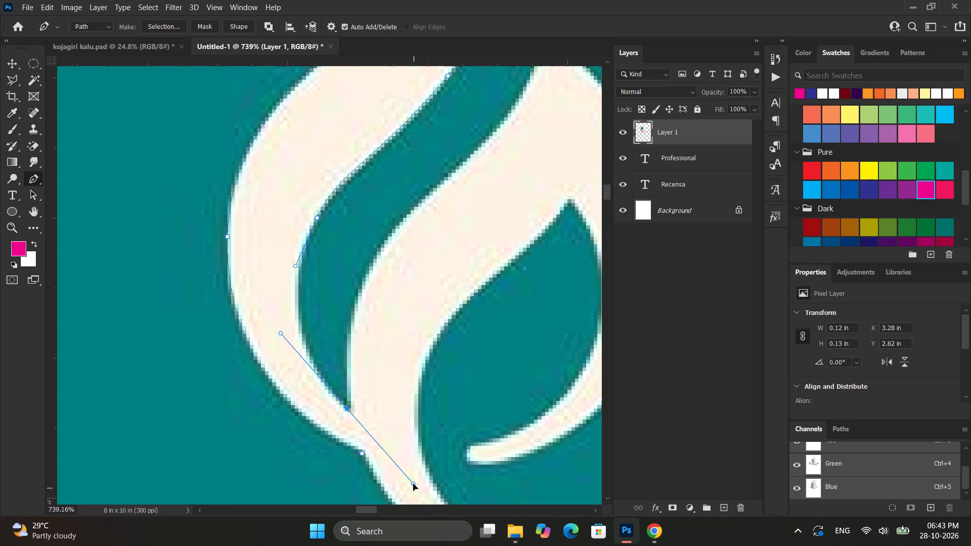
drag(413, 484, 412, 483)
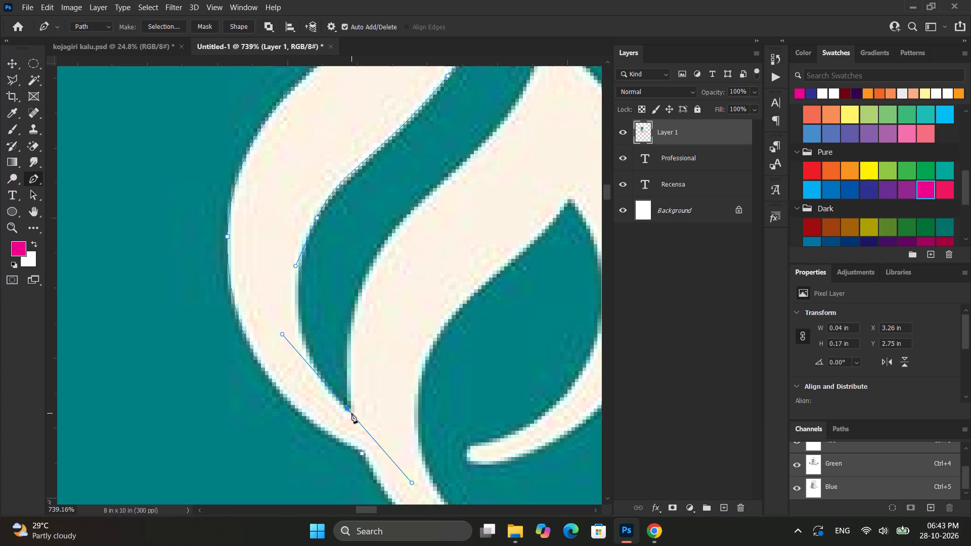
alt+click(346, 408)
Trace the right flame's left edge from the notch up to its tip in two curves, and remove the tip's outgoing handle.
scroll(377, 367, up, 10)
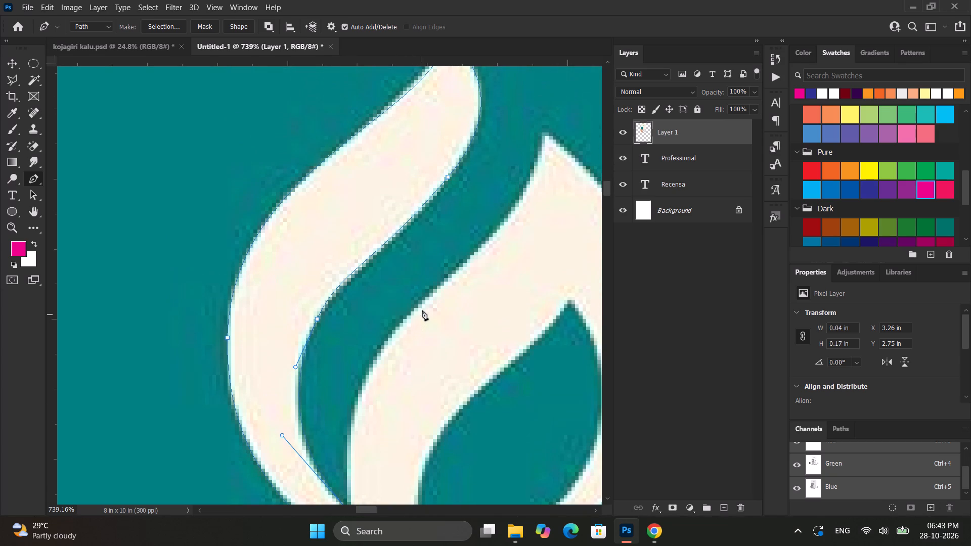
drag(422, 299, 516, 240)
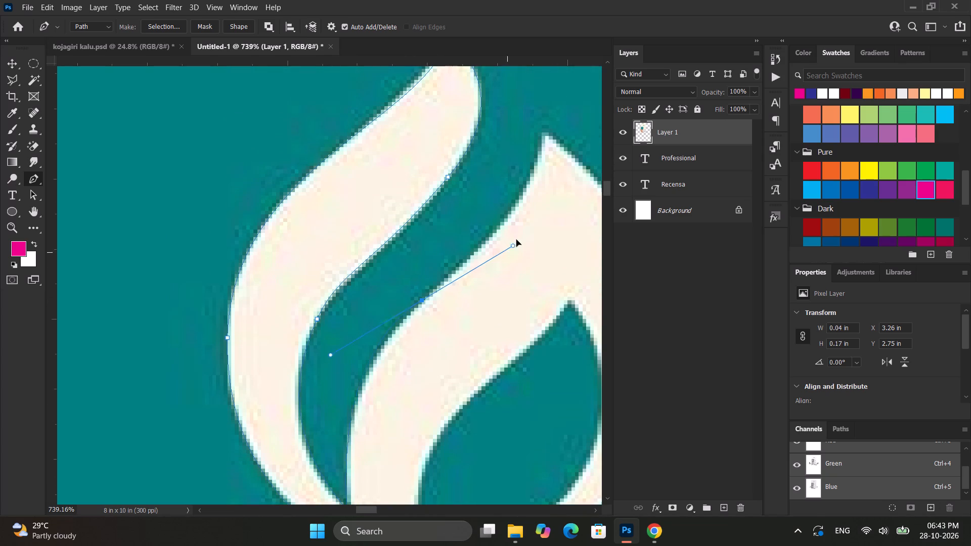
drag(516, 240, 506, 224)
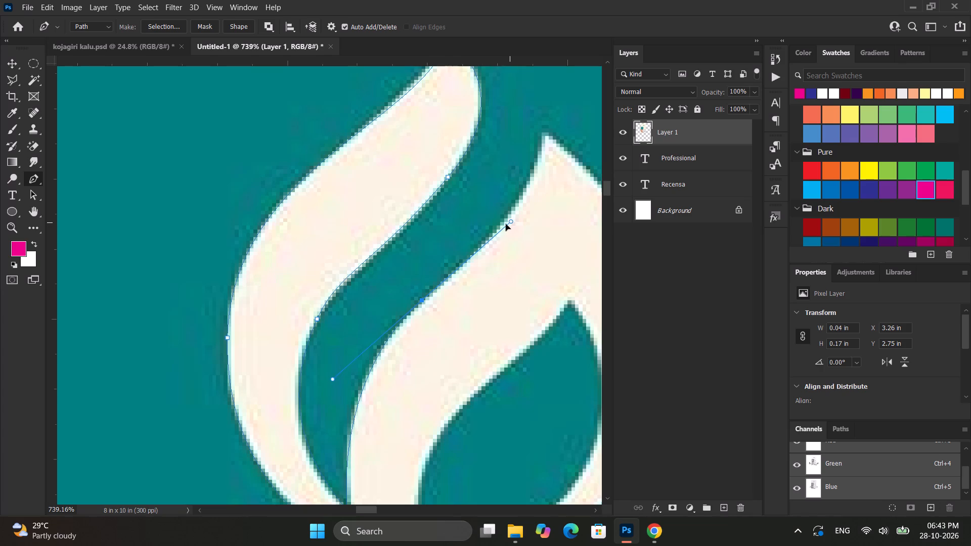
drag(506, 224, 509, 232)
drag(543, 134, 535, 110)
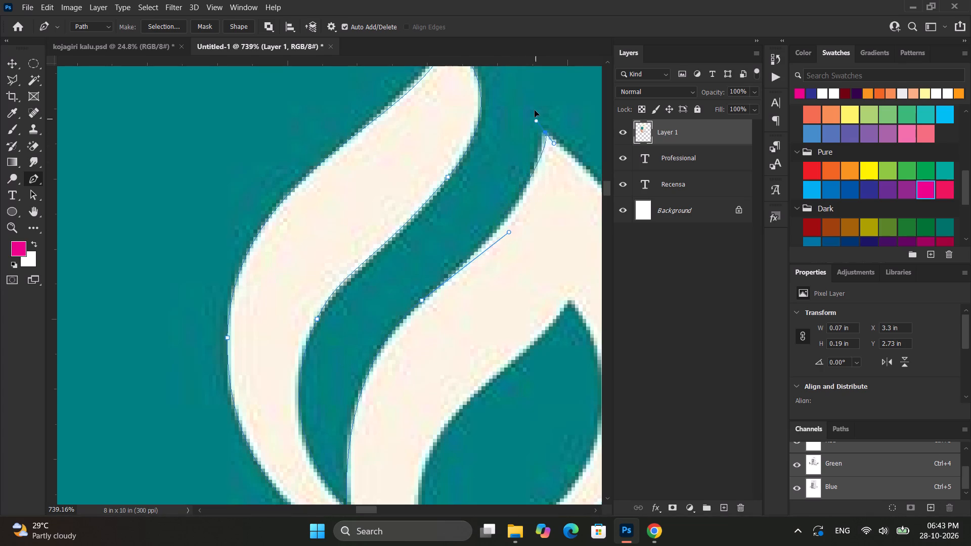
drag(535, 110, 567, 69)
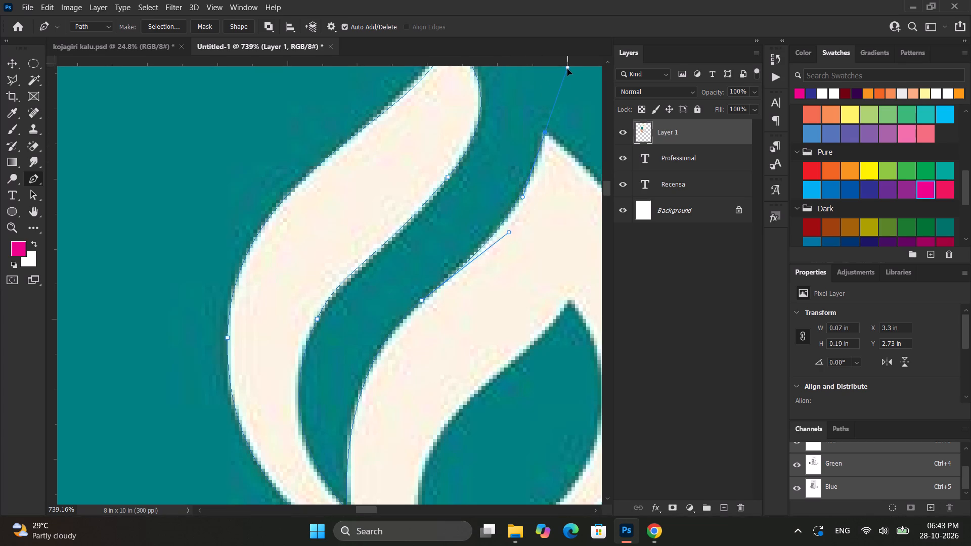
drag(567, 69, 562, 75)
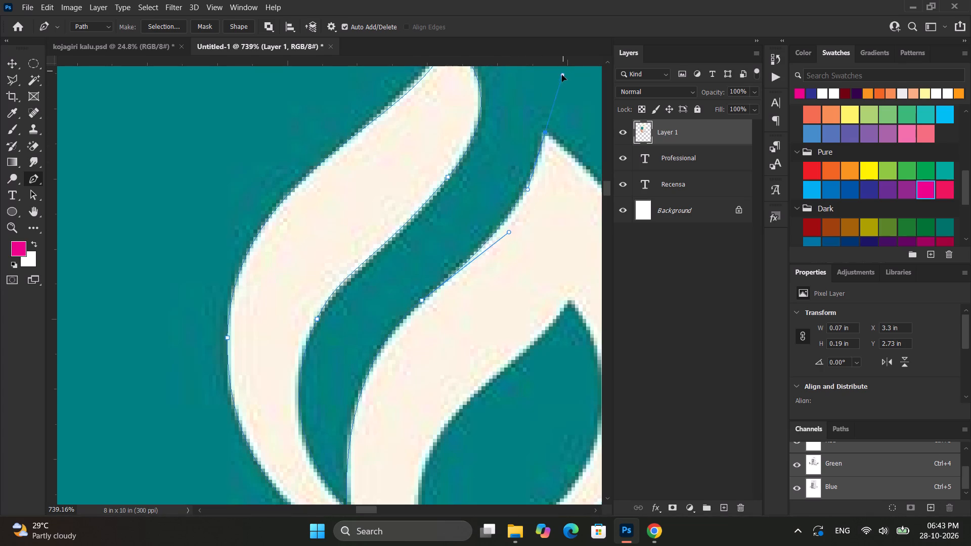
drag(562, 75, 559, 72)
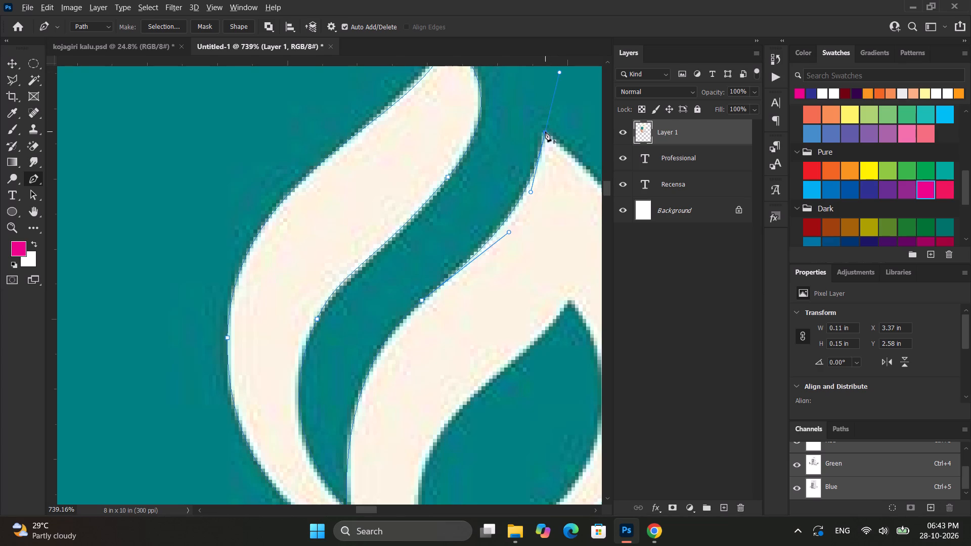
alt+click(545, 134)
Continue the path down the right flame's outer edge with curved anchors at its rightmost bulge and on the lower curve.
ctrl+scroll(545, 135, down, 19)
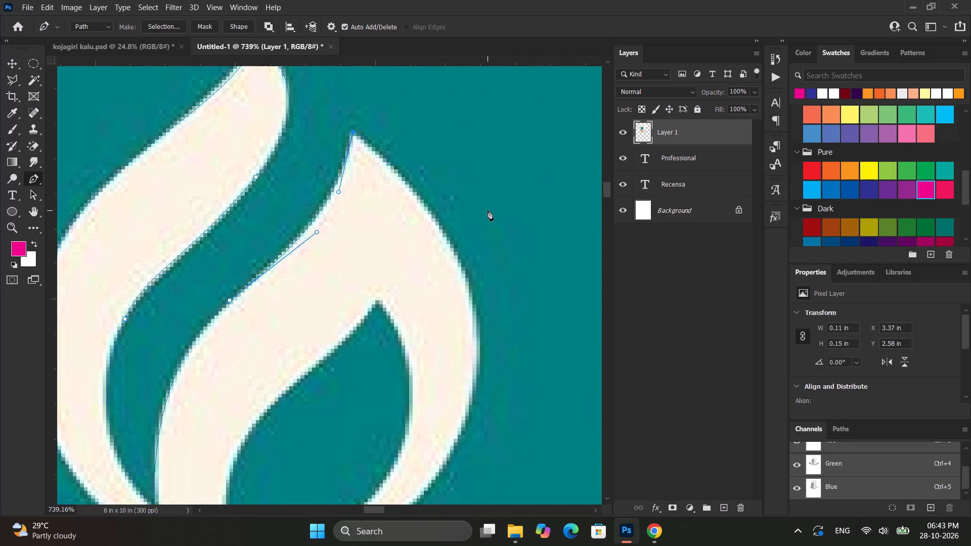
ctrl+scroll(488, 210, down, 9)
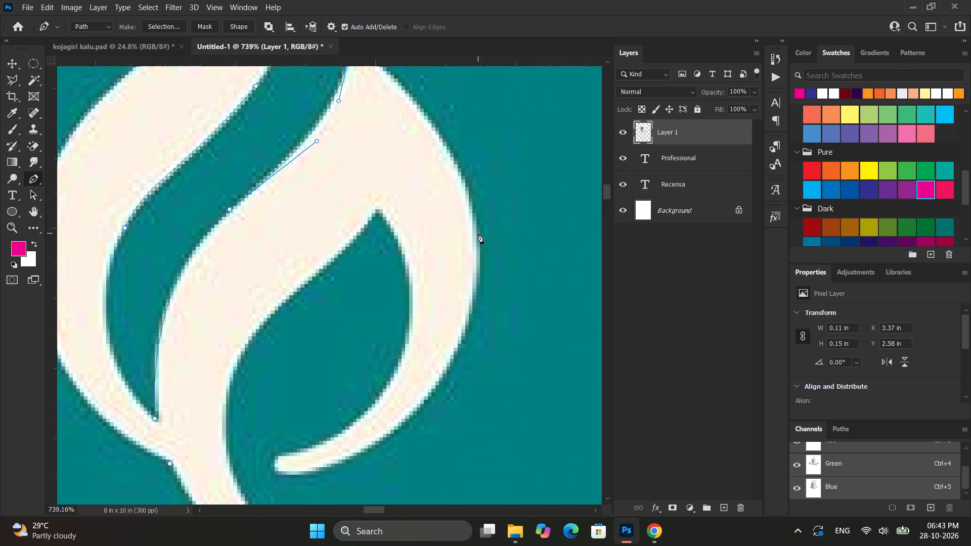
drag(478, 234, 482, 333)
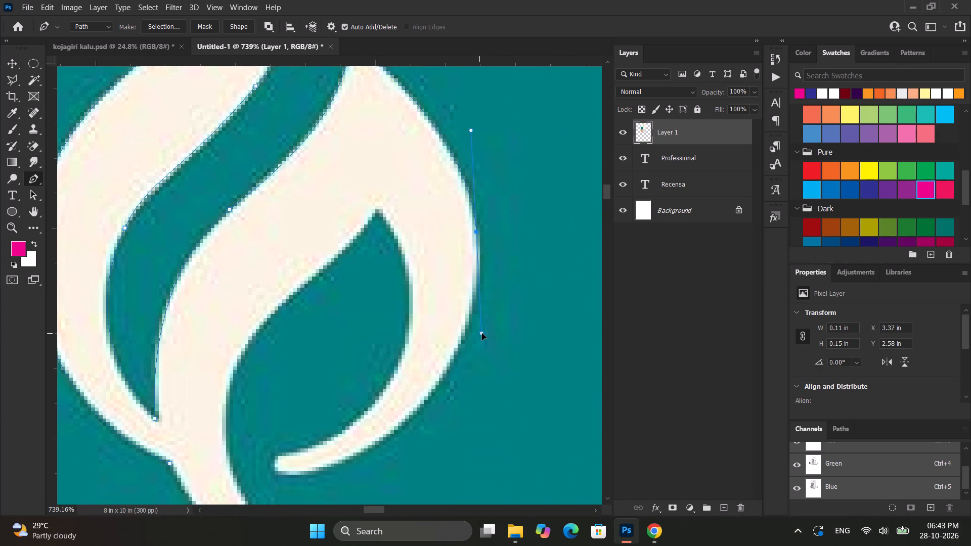
drag(482, 333, 483, 335)
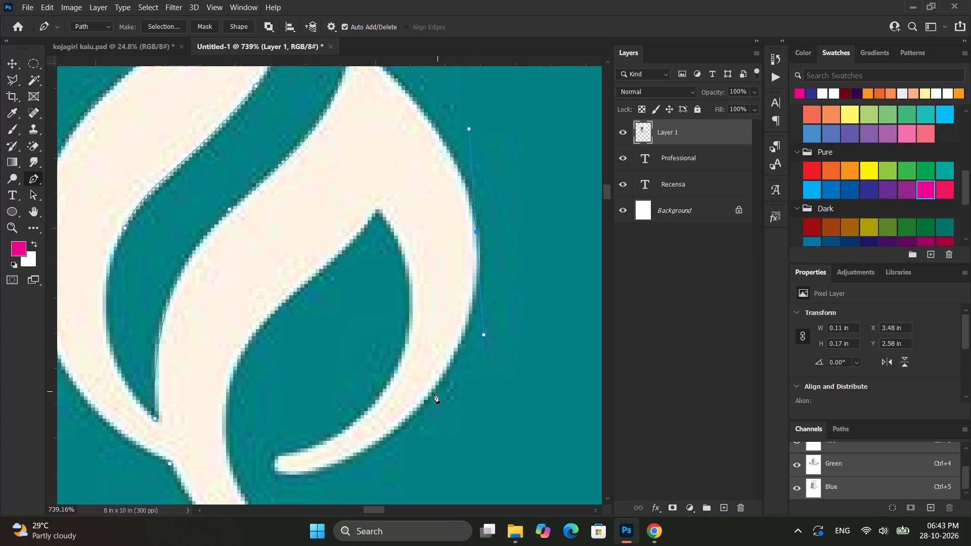
drag(403, 421, 376, 437)
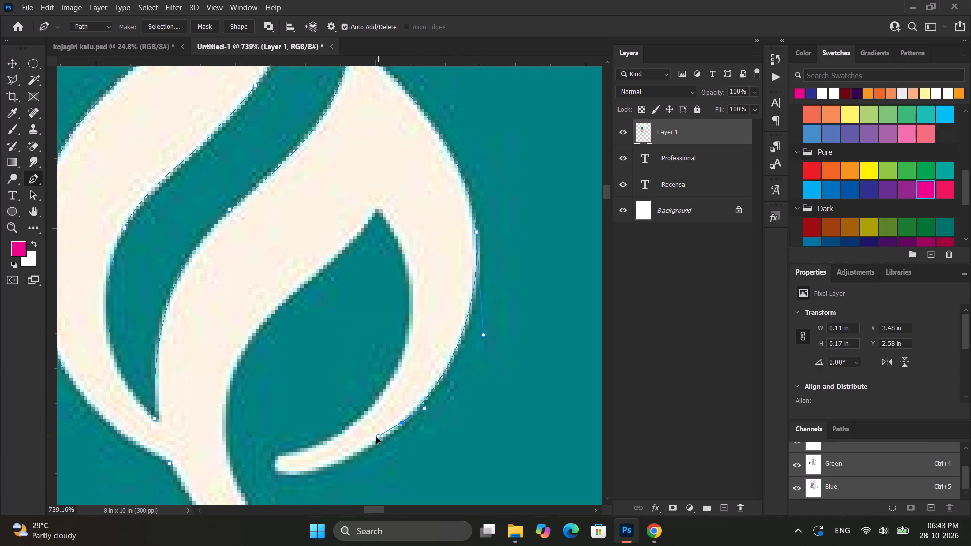
drag(376, 437, 372, 445)
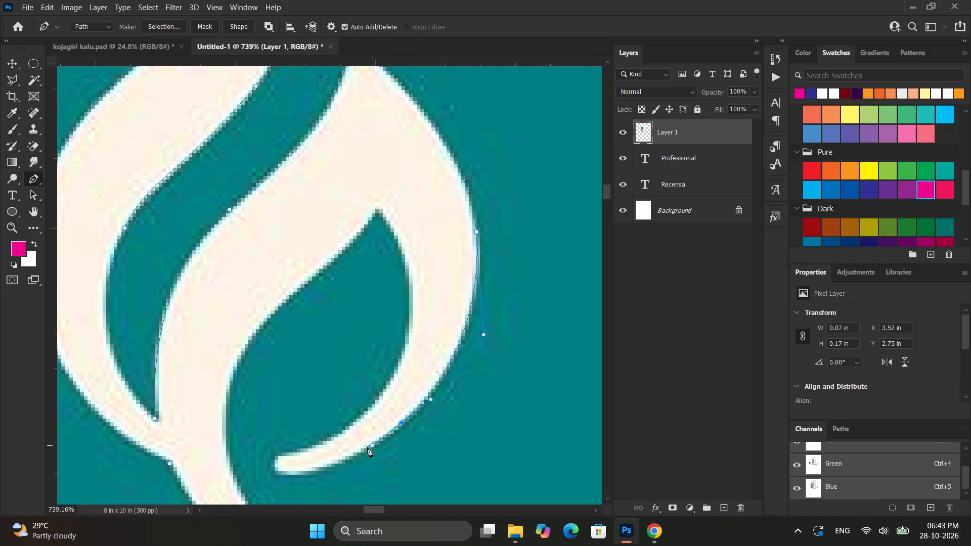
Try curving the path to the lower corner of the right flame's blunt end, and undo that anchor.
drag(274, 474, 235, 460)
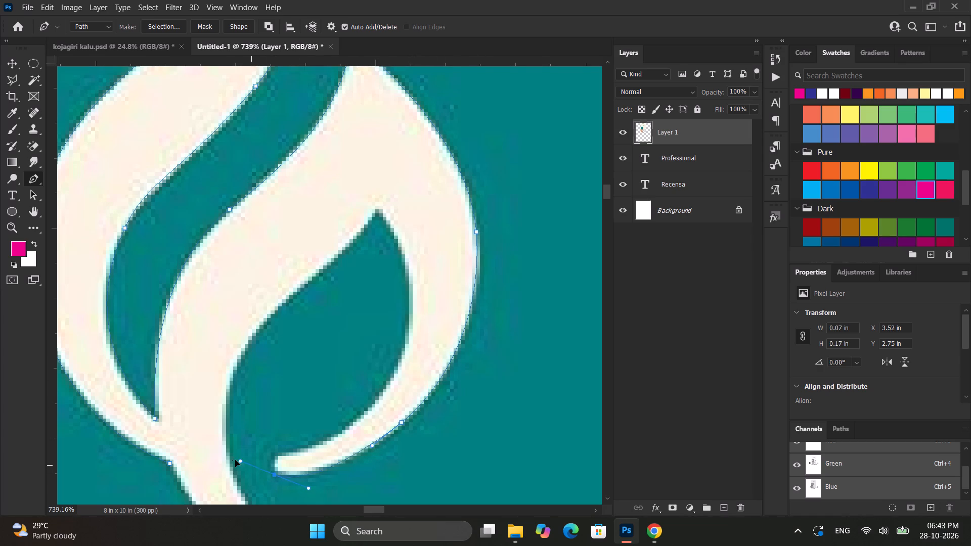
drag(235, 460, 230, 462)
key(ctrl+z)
Extend the path around the right flame's blunt end from its lower to its upper corner, removing the outgoing handle at each corner.
drag(277, 474, 276, 474)
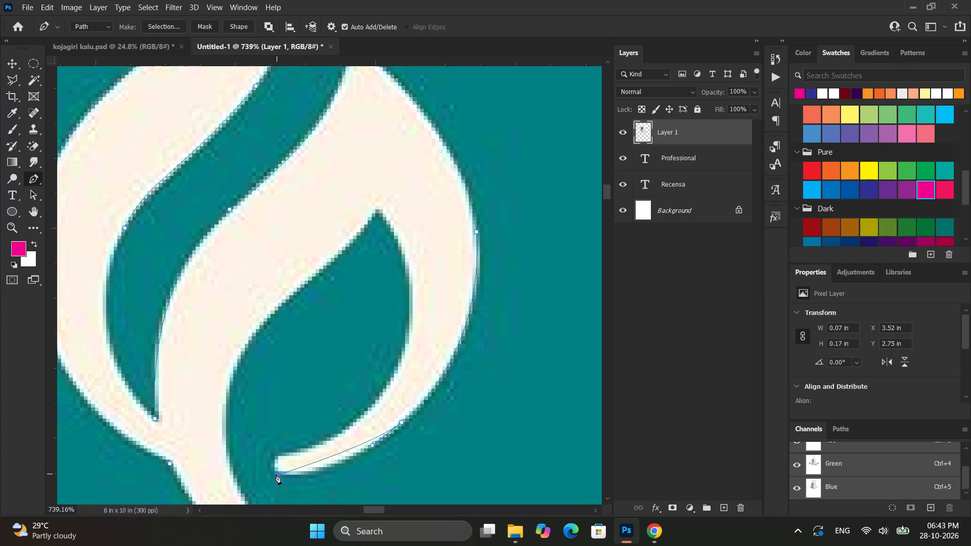
drag(276, 474, 208, 476)
alt+click(278, 474)
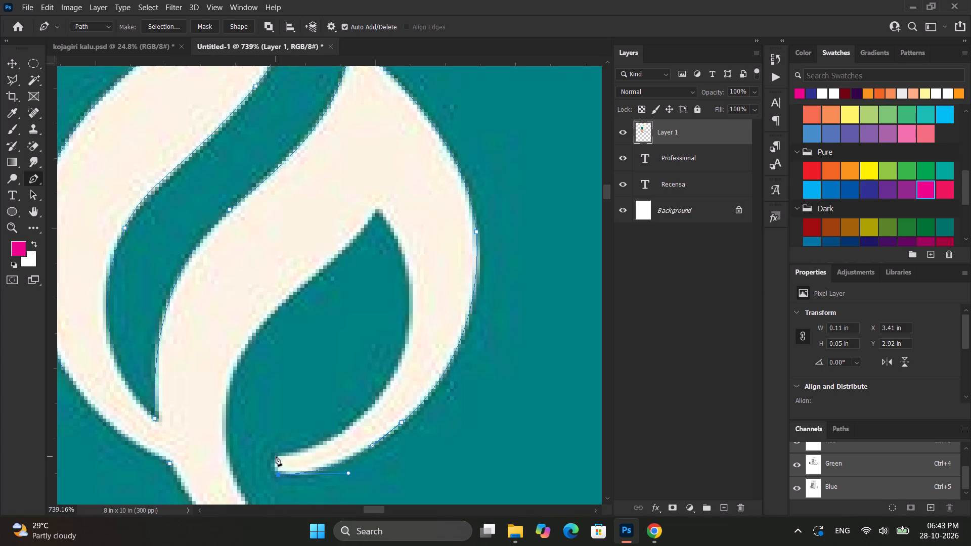
click(276, 456)
key(ctrl+z)
drag(275, 456, 280, 453)
drag(280, 453, 282, 447)
alt+scroll(275, 463, up, 8)
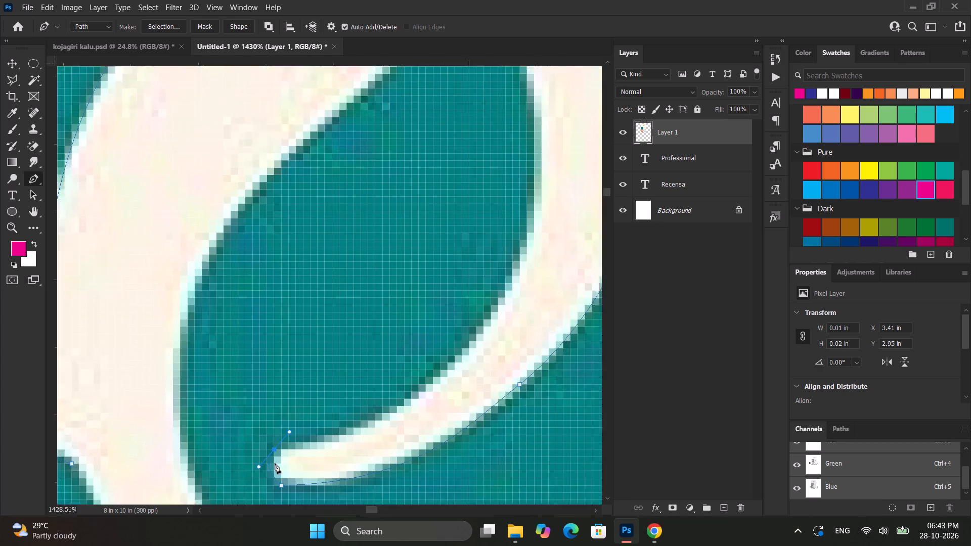
alt+scroll(275, 463, up, 2)
alt+click(275, 446)
Trace the teardrop opening's outer side from the blunt end up to its peak, removing the outgoing handles at the side anchor and the peak.
scroll(290, 445, down, 2)
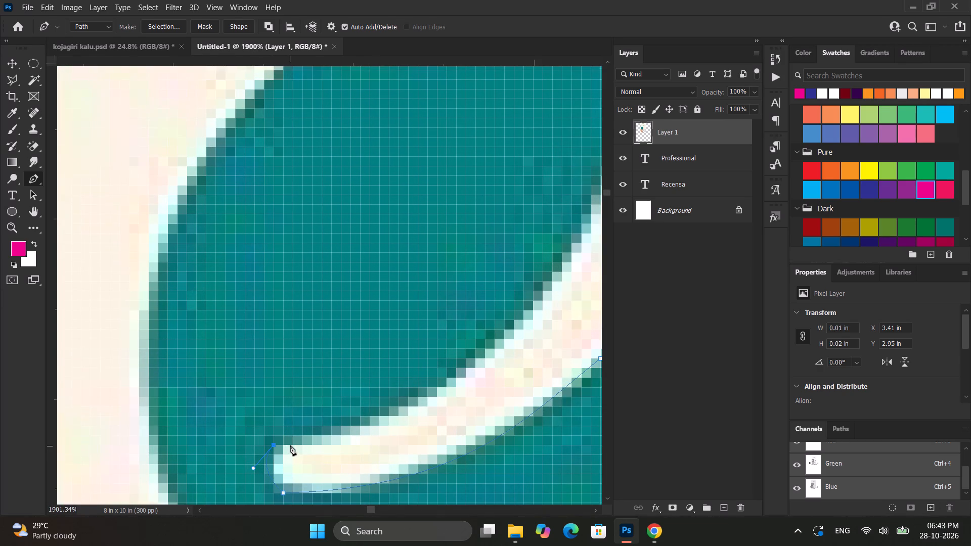
scroll(290, 445, down, 12)
scroll(438, 342, up, 2)
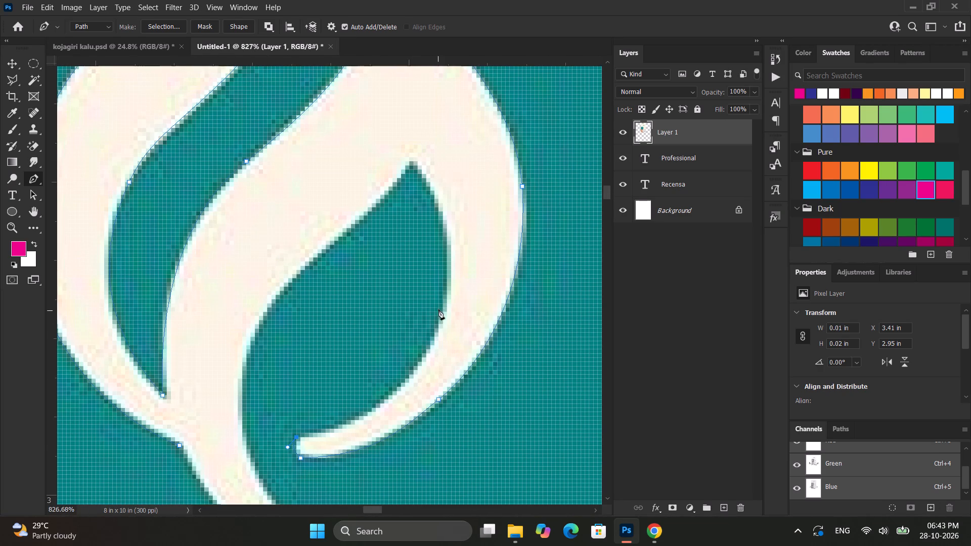
drag(449, 277, 454, 191)
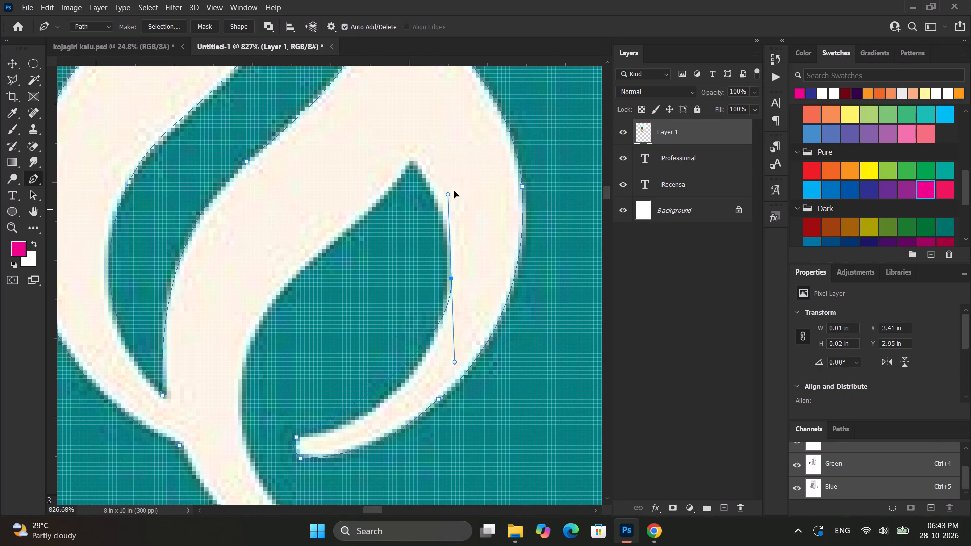
drag(454, 191, 478, 121)
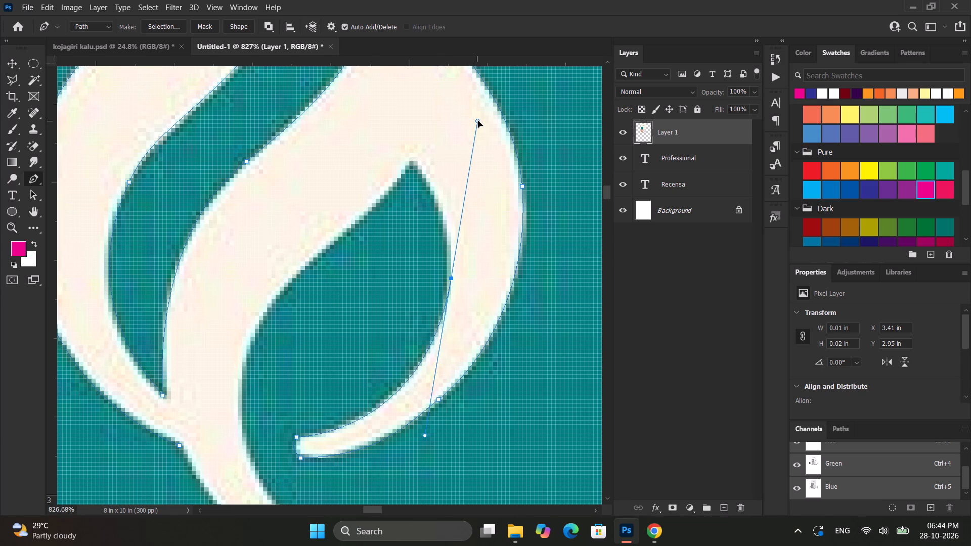
drag(478, 121, 482, 119)
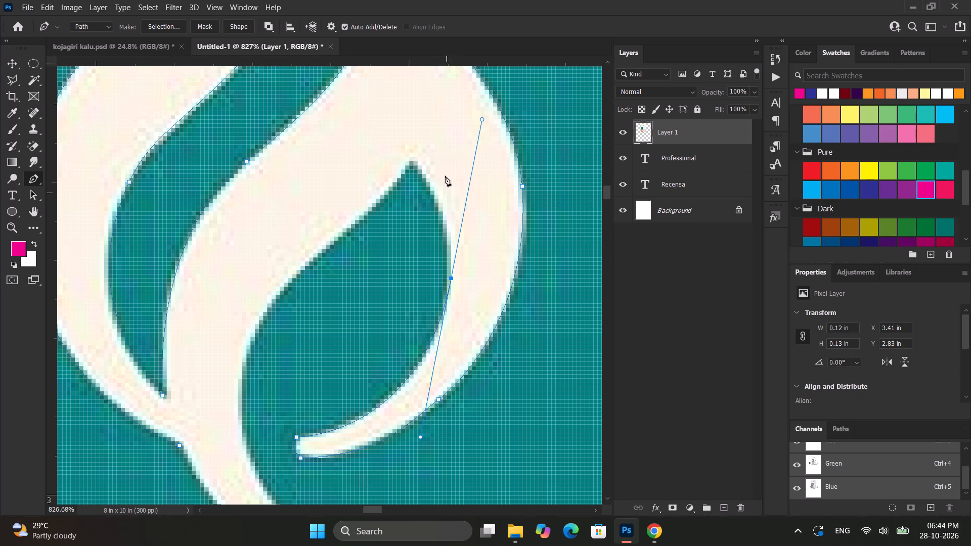
click(413, 163)
key(ctrl+z)
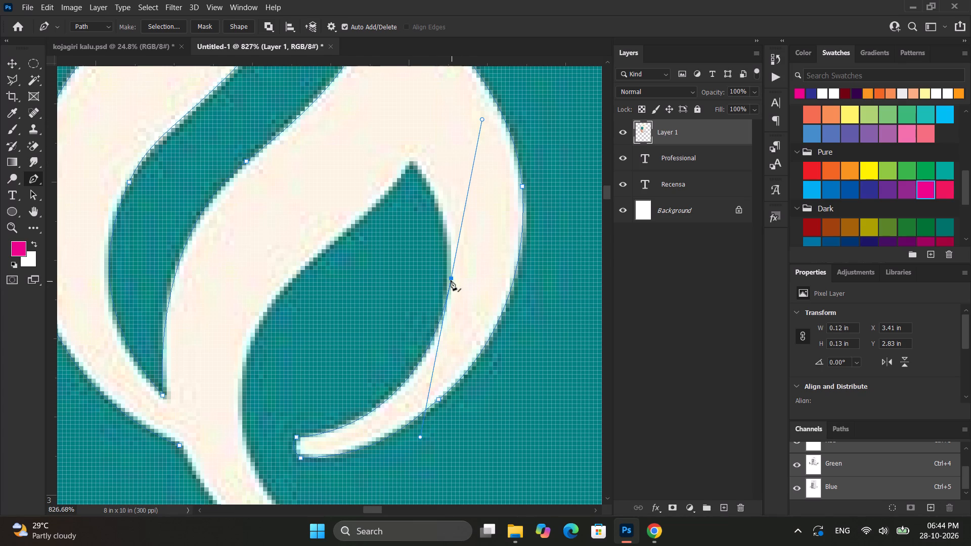
alt+click(451, 277)
drag(412, 164, 396, 152)
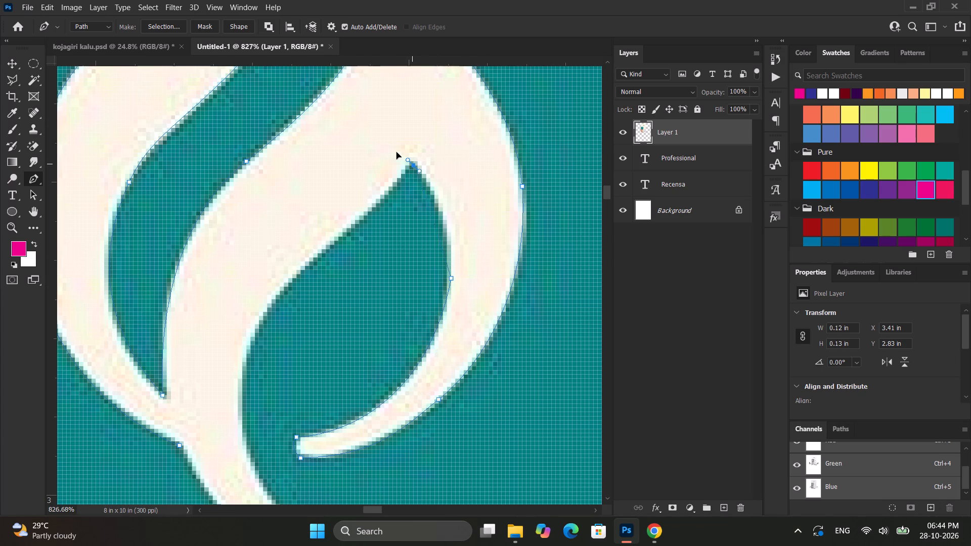
drag(396, 152, 372, 116)
drag(372, 116, 374, 118)
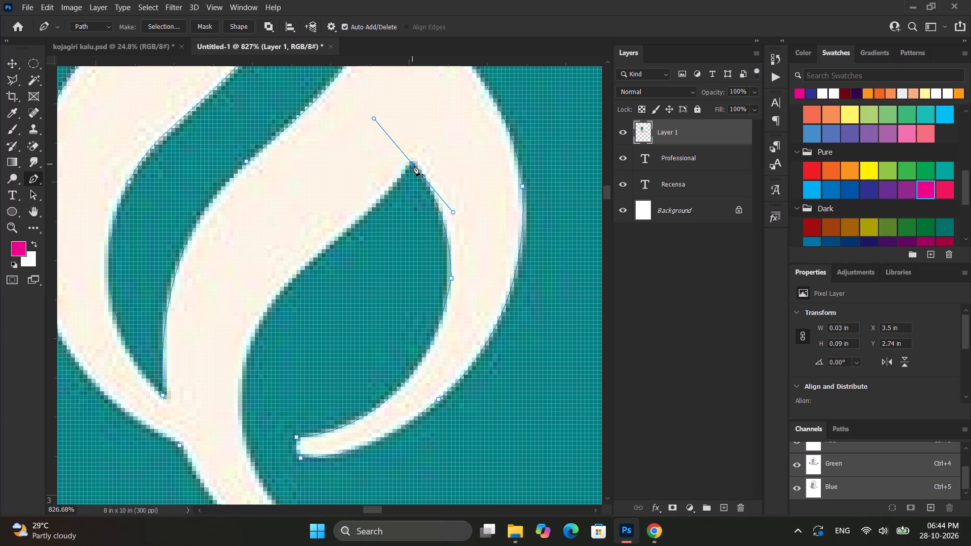
alt+click(414, 165)
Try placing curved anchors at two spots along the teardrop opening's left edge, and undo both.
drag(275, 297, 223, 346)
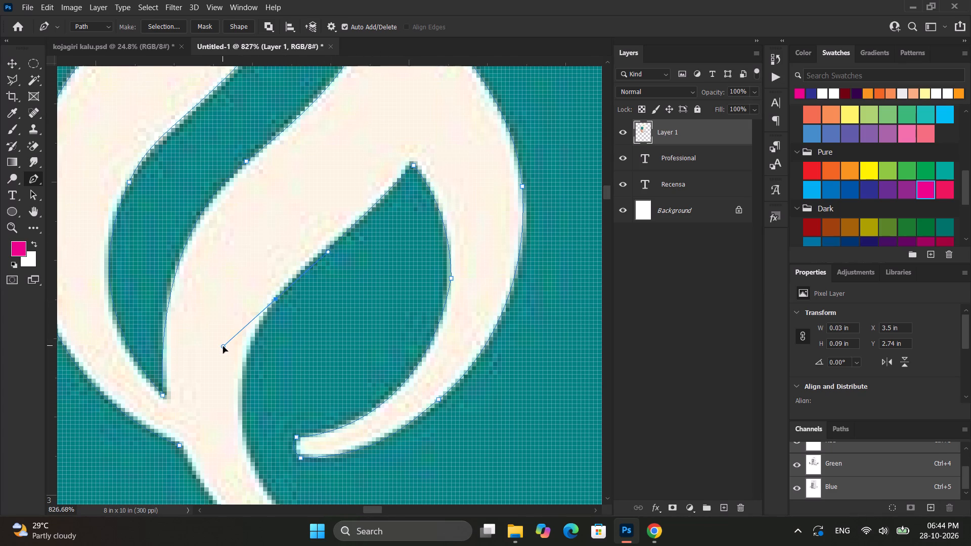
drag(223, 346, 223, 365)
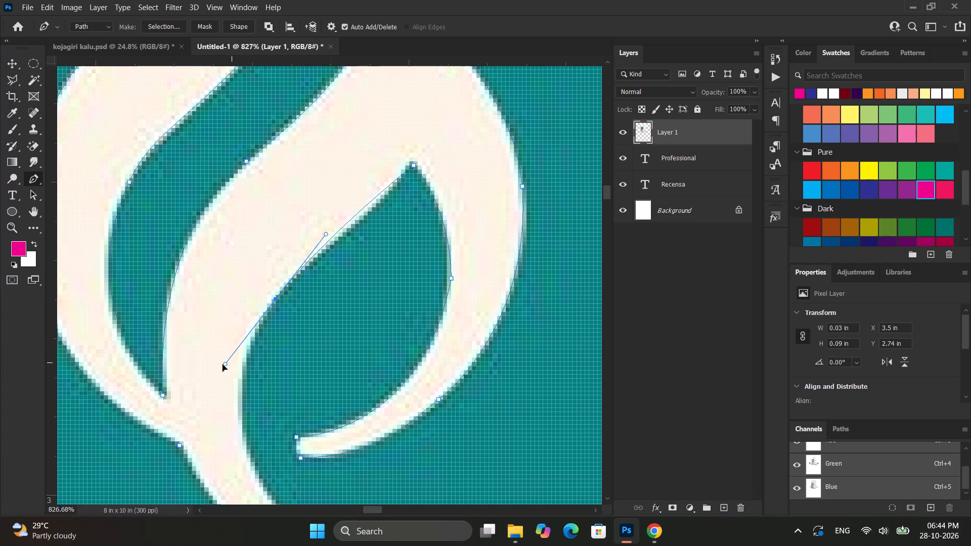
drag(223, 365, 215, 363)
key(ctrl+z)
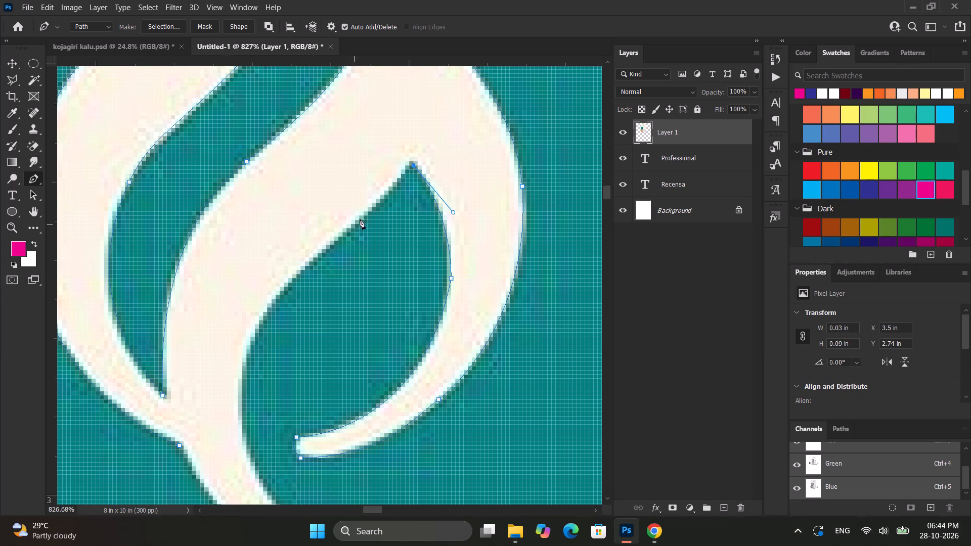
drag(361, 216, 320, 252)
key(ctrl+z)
Trace the teardrop opening's left edge from its peak down to the stem with two curved anchors.
drag(345, 232, 303, 268)
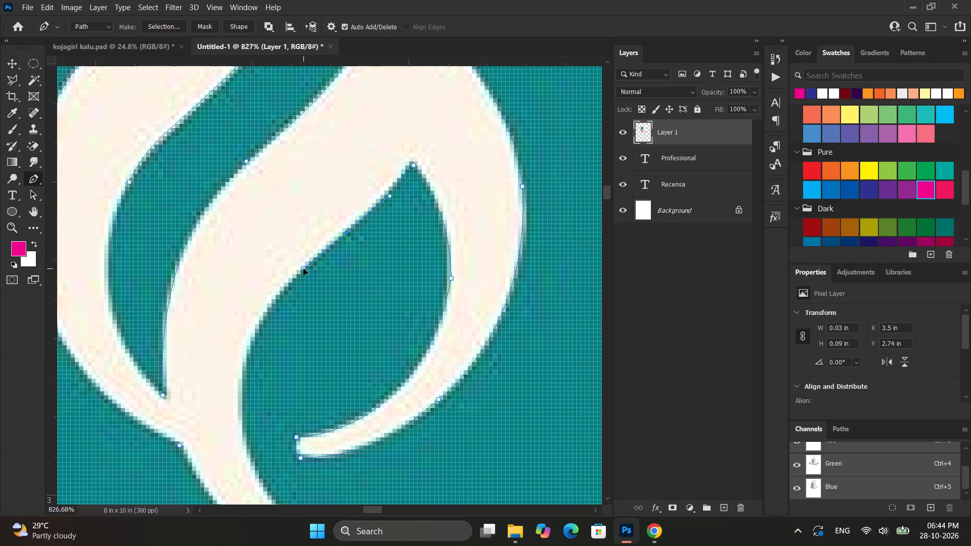
drag(303, 268, 300, 272)
drag(242, 373, 242, 421)
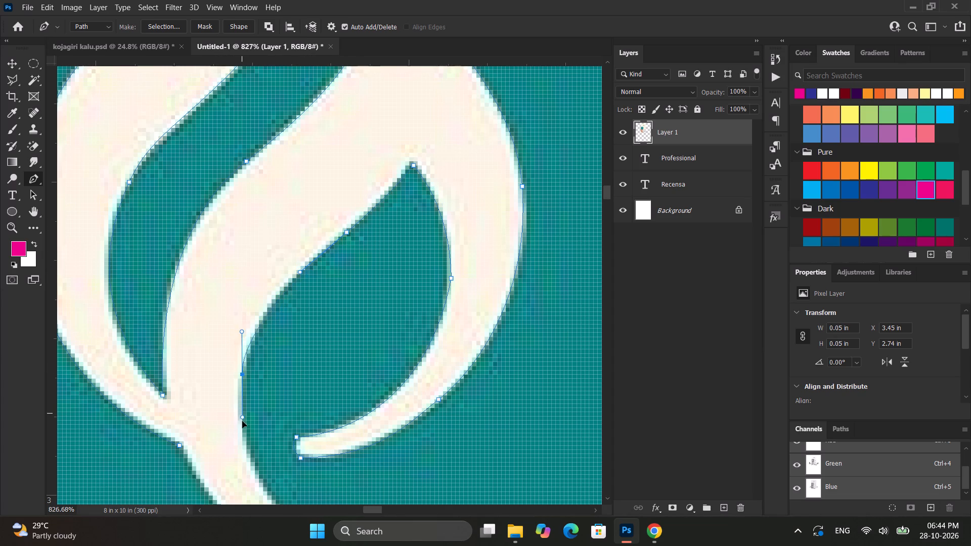
drag(242, 421, 238, 439)
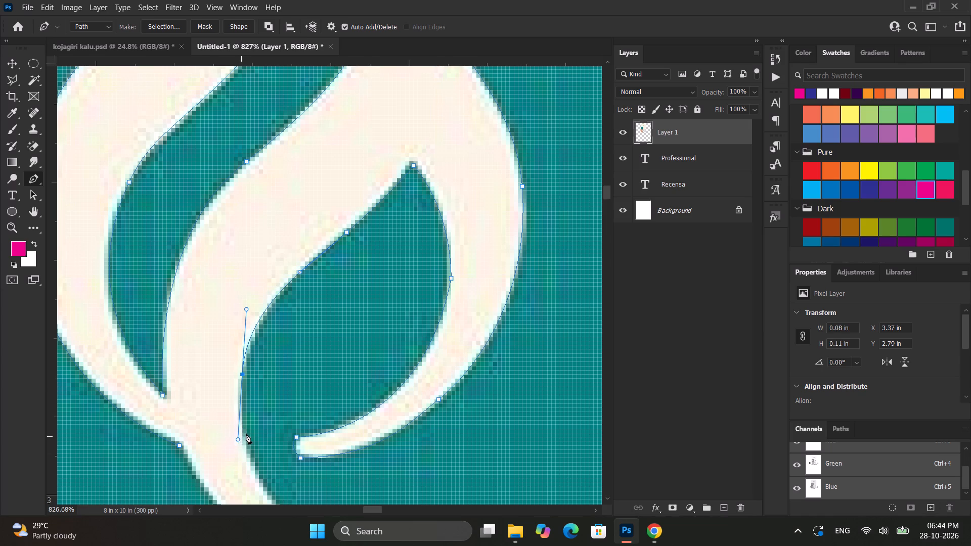
Trace the stem's inner edge down to its blunt end with curved anchors, removing their outgoing handles, and cap the end with a corner anchor.
scroll(246, 434, down, 14)
drag(326, 407, 330, 409)
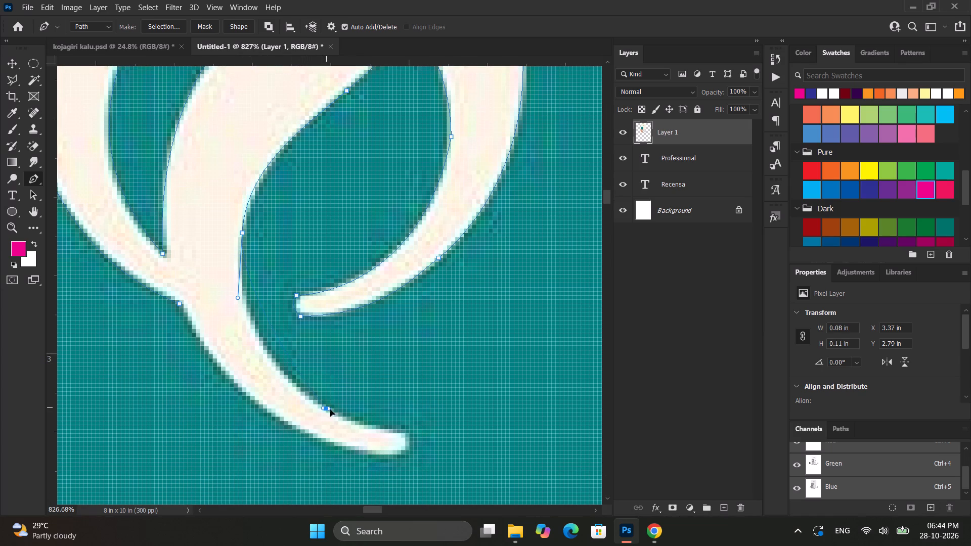
drag(330, 409, 404, 456)
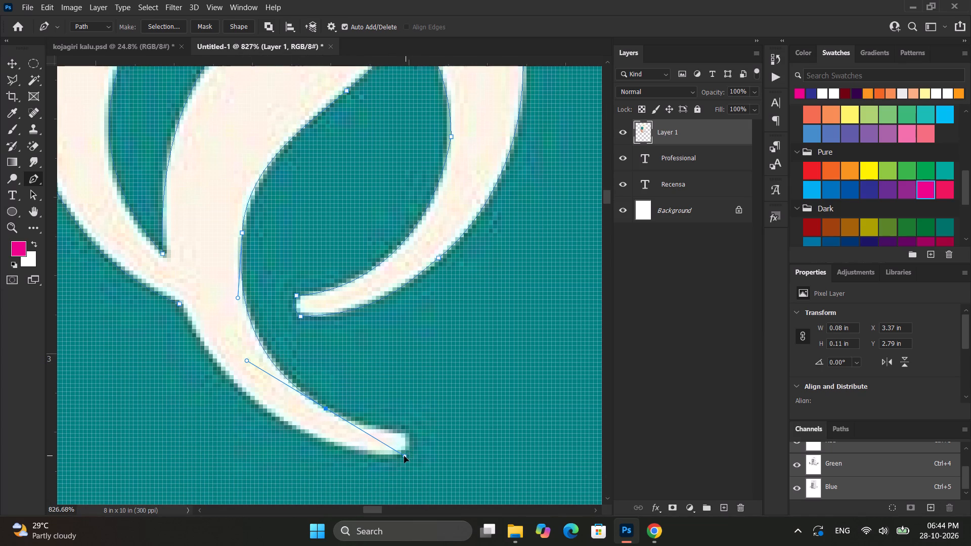
drag(404, 456, 404, 451)
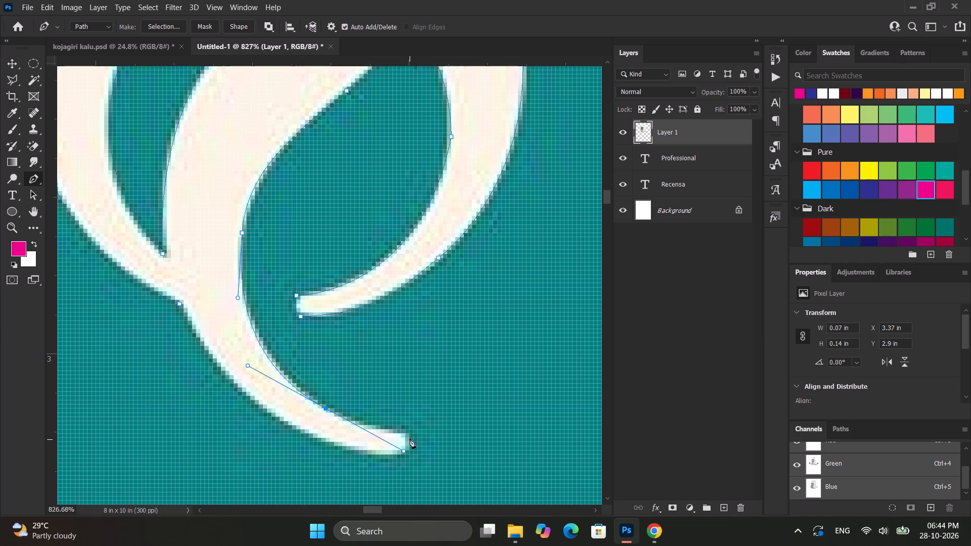
click(408, 432)
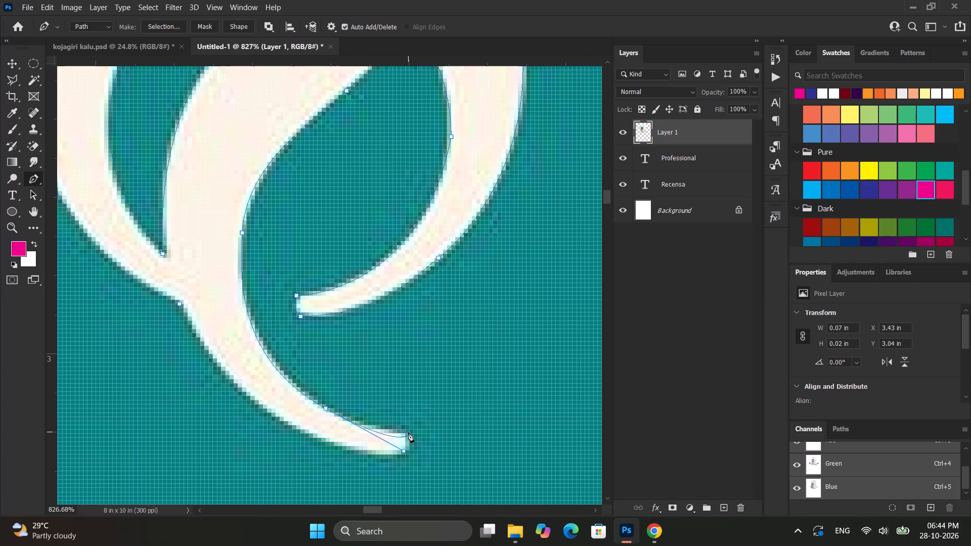
key(ctrl+z)
alt+click(327, 411)
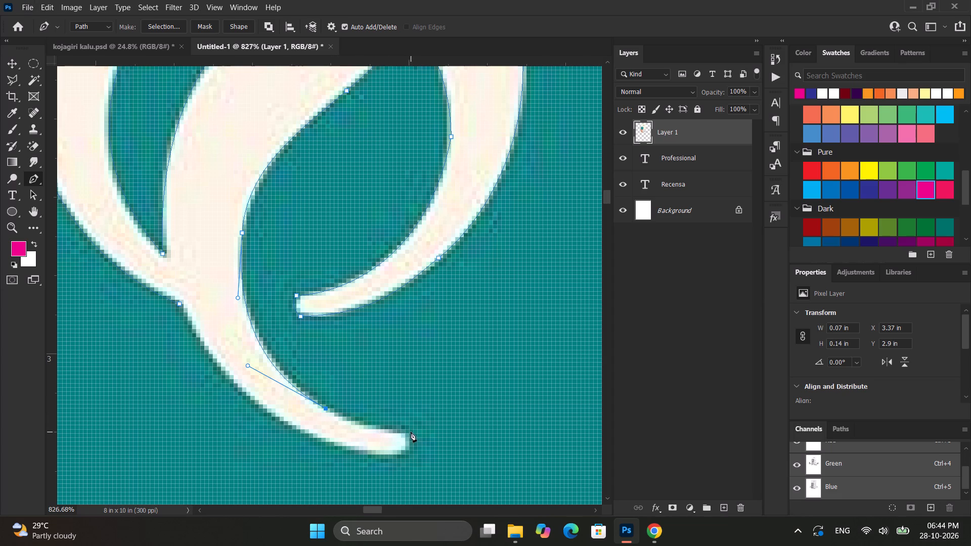
drag(407, 431, 451, 435)
alt+click(407, 436)
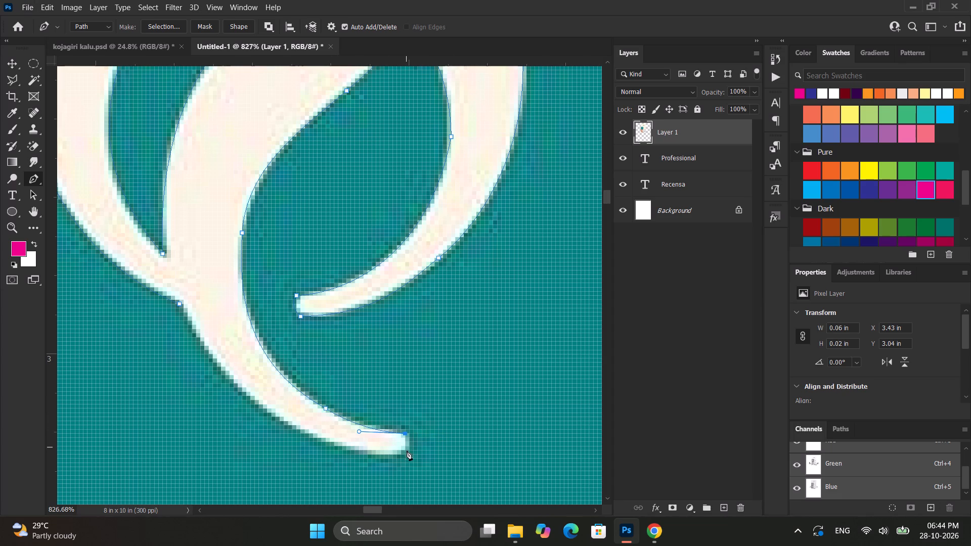
click(406, 454)
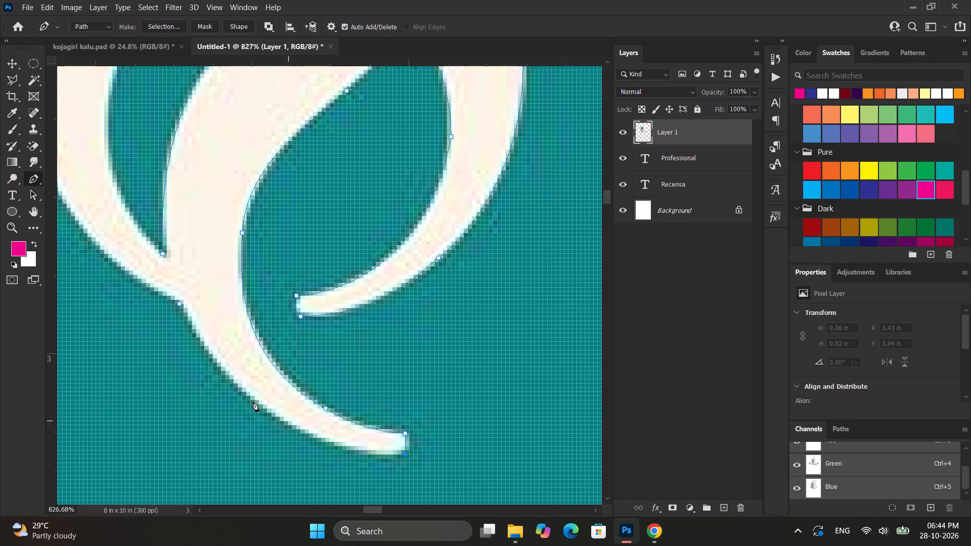
Place a curved anchor on the stem's outer edge between the blunt end and the fork, matching the curve.
drag(211, 357, 178, 316)
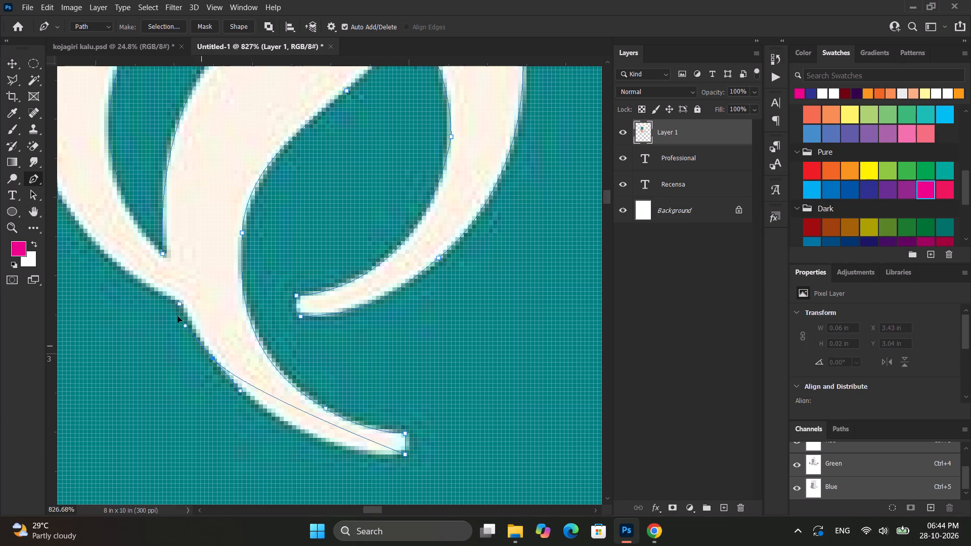
drag(178, 316, 143, 258)
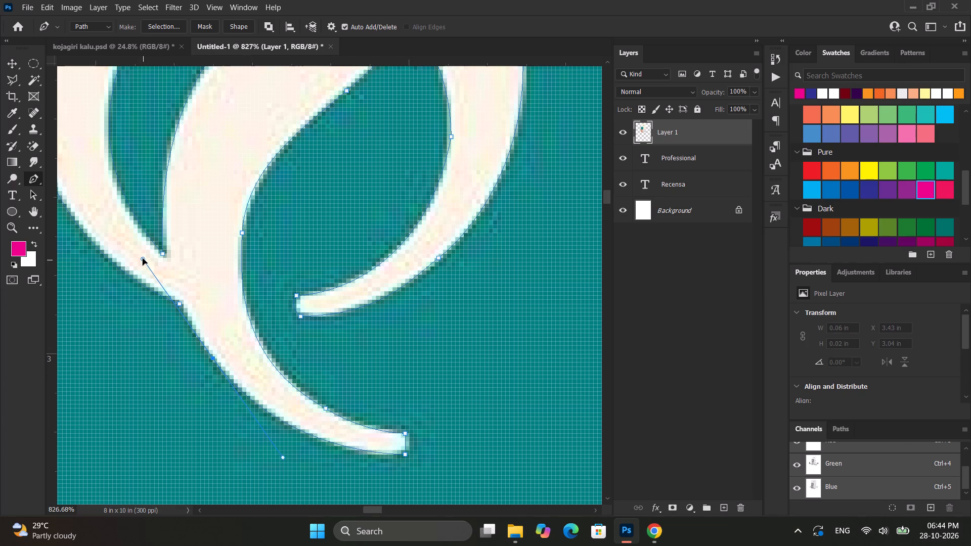
drag(143, 258, 141, 254)
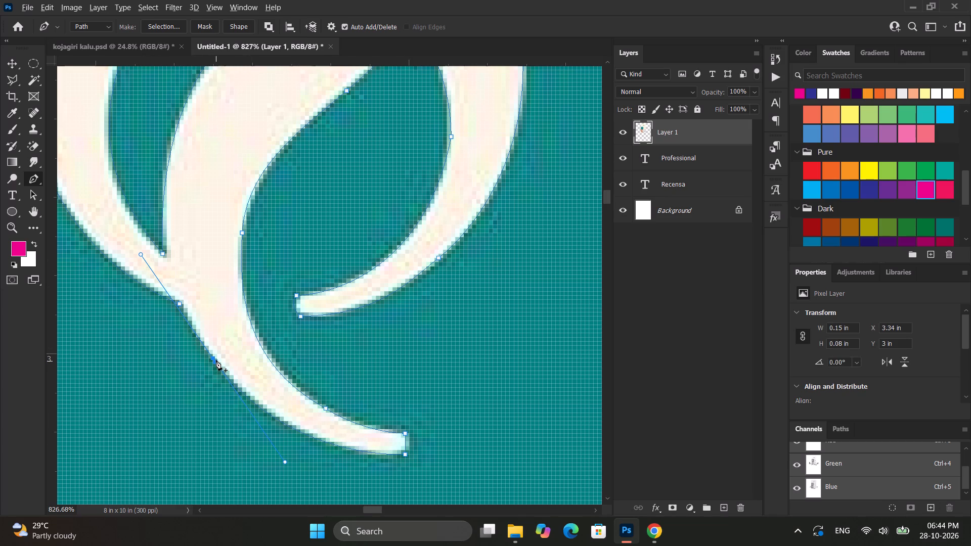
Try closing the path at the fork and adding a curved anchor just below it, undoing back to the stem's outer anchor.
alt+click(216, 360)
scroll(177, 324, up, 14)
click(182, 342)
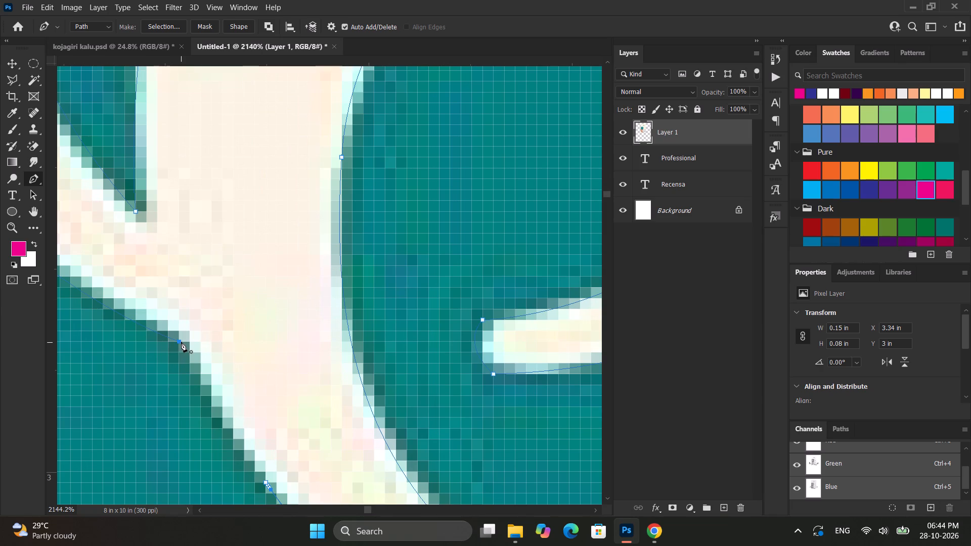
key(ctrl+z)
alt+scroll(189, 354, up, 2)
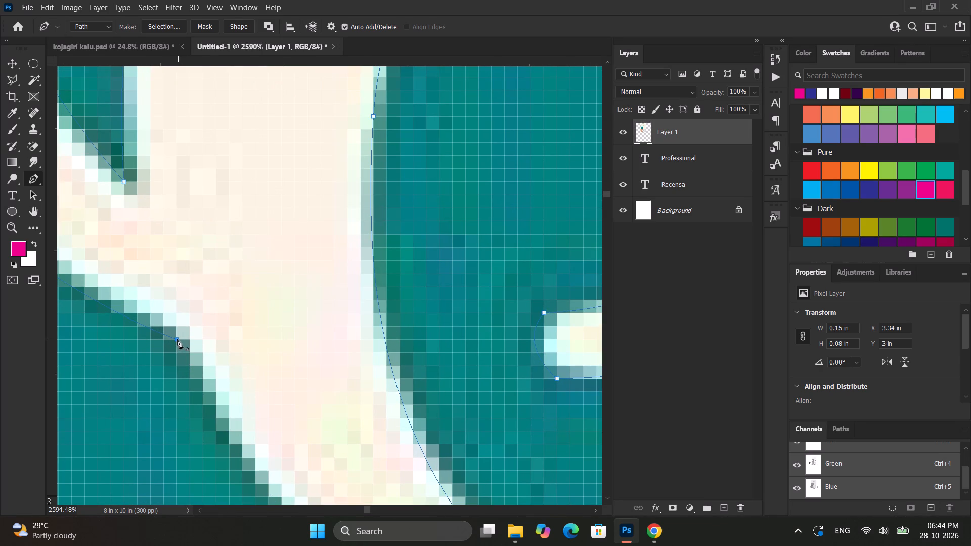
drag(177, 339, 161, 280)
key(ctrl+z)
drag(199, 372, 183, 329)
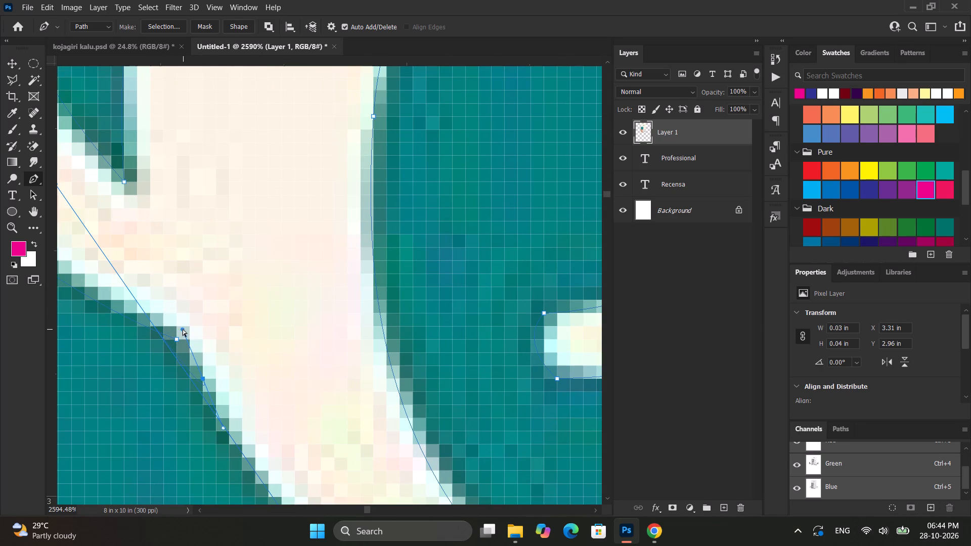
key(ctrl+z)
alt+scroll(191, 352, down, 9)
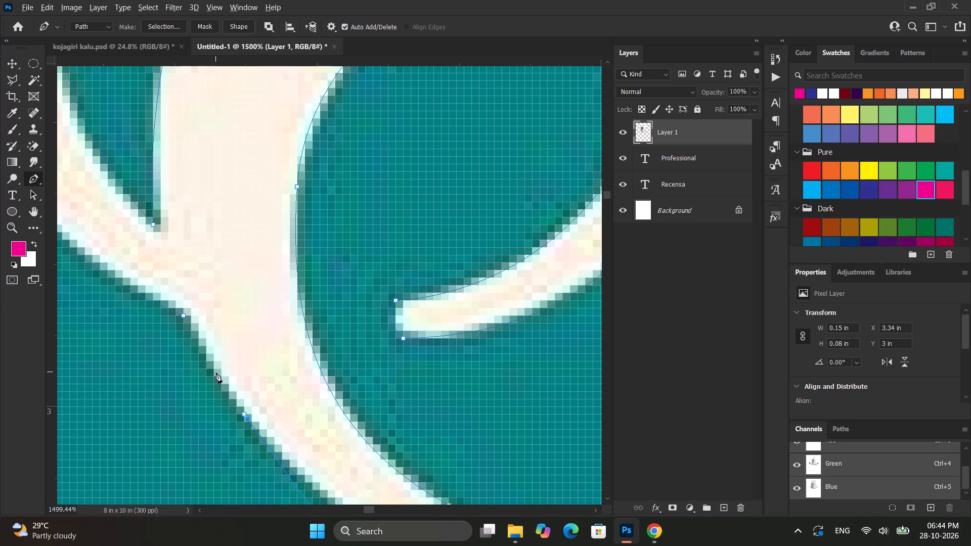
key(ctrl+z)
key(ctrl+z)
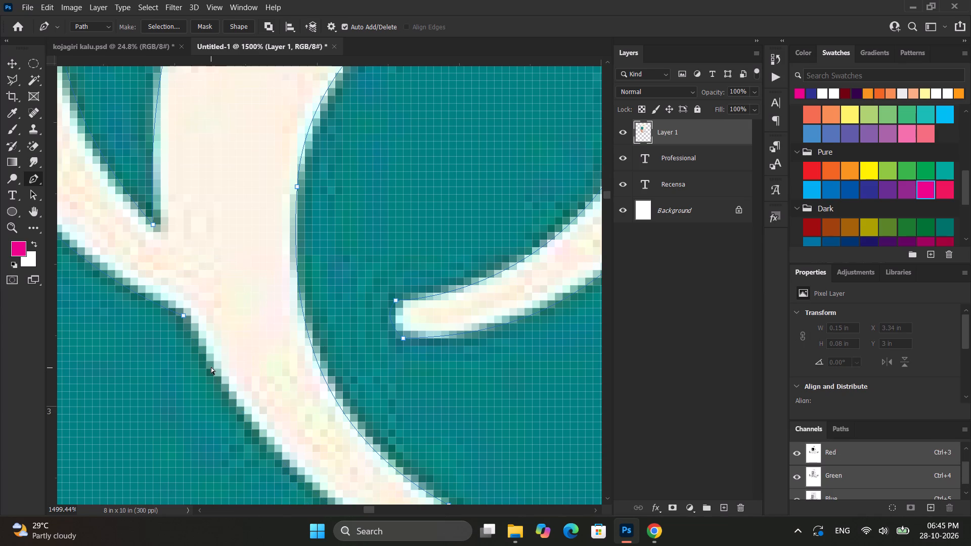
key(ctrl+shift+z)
Remove the outgoing handle at the stem's outer anchor and close the path at the fork through a curved anchor just below it.
alt+click(244, 416)
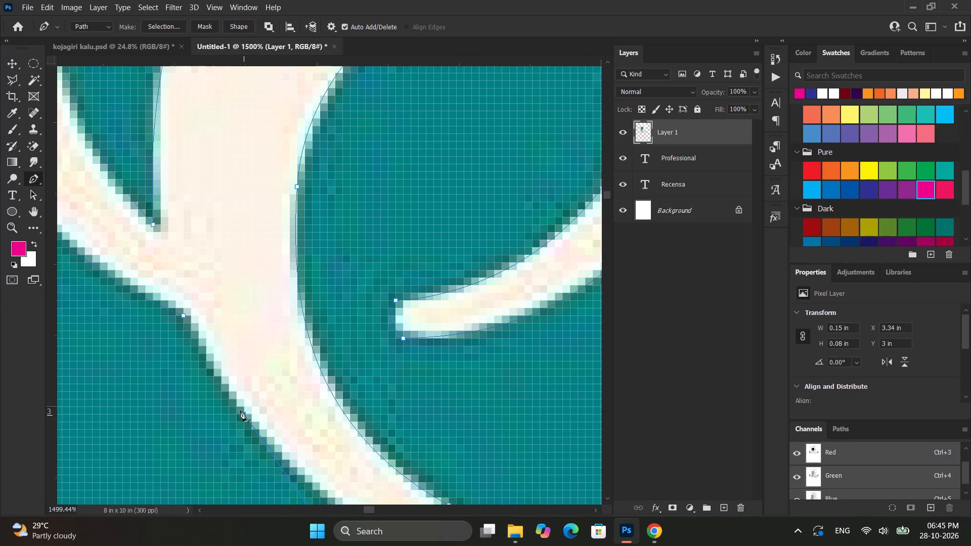
drag(200, 339, 180, 307)
drag(180, 307, 185, 312)
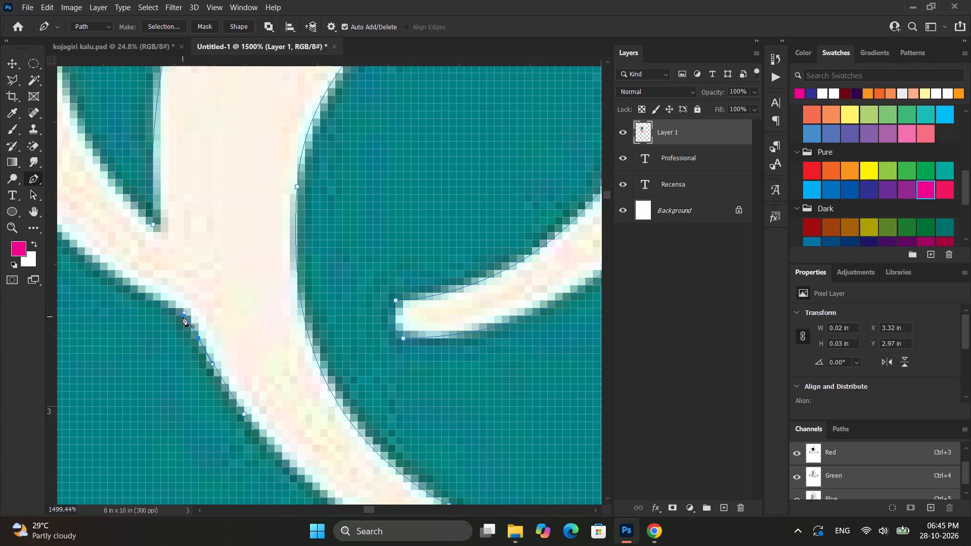
click(184, 316)
Convert the closed flame path into a filled shape layer.
click(242, 25)
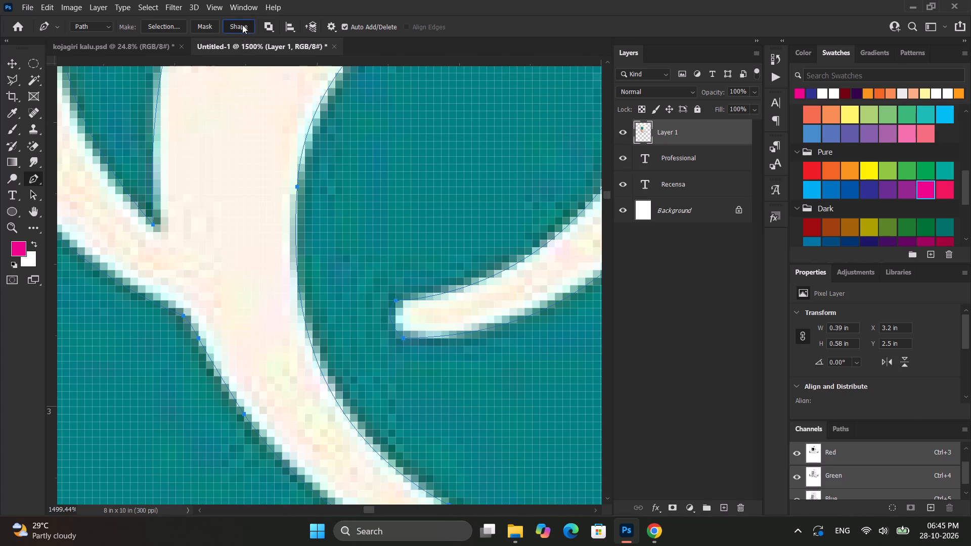
alt+scroll(263, 208, down, 12)
scroll(243, 193, up, 11)
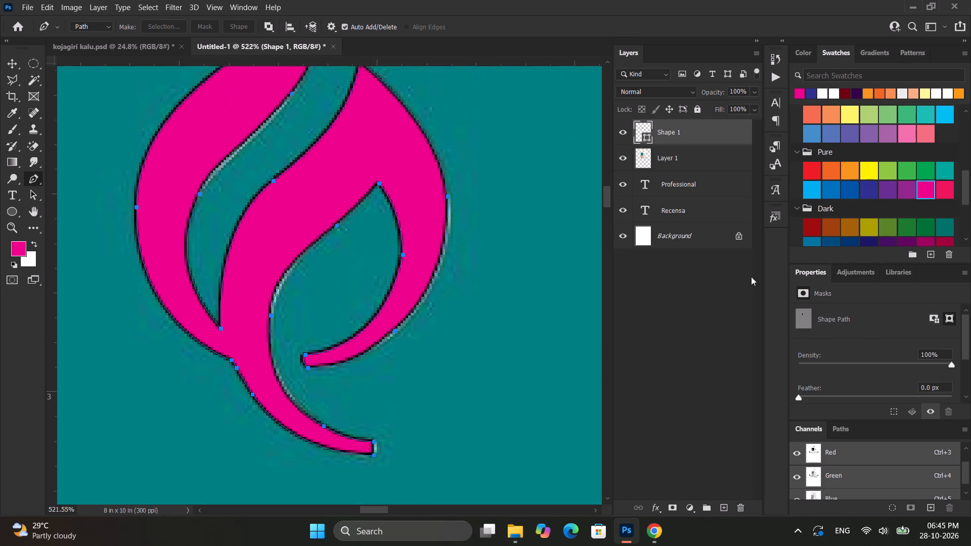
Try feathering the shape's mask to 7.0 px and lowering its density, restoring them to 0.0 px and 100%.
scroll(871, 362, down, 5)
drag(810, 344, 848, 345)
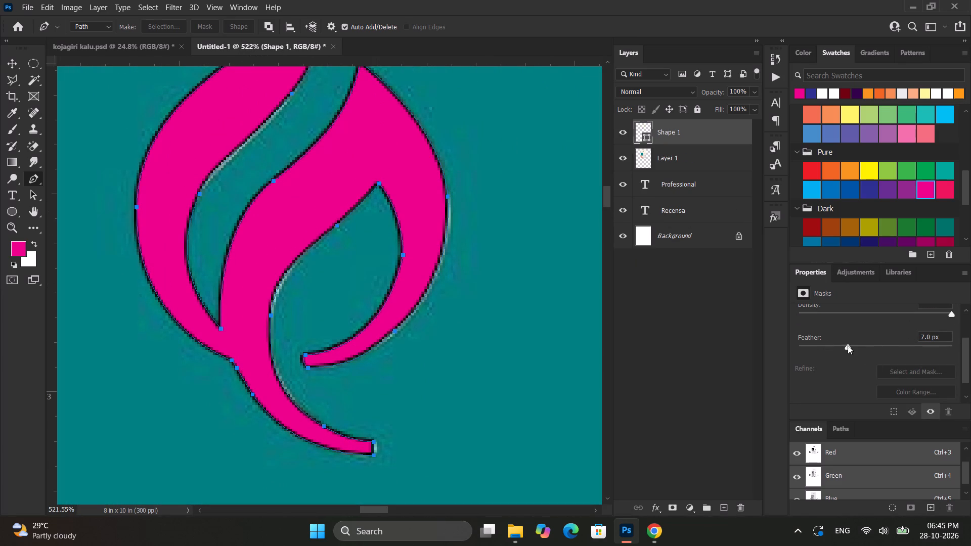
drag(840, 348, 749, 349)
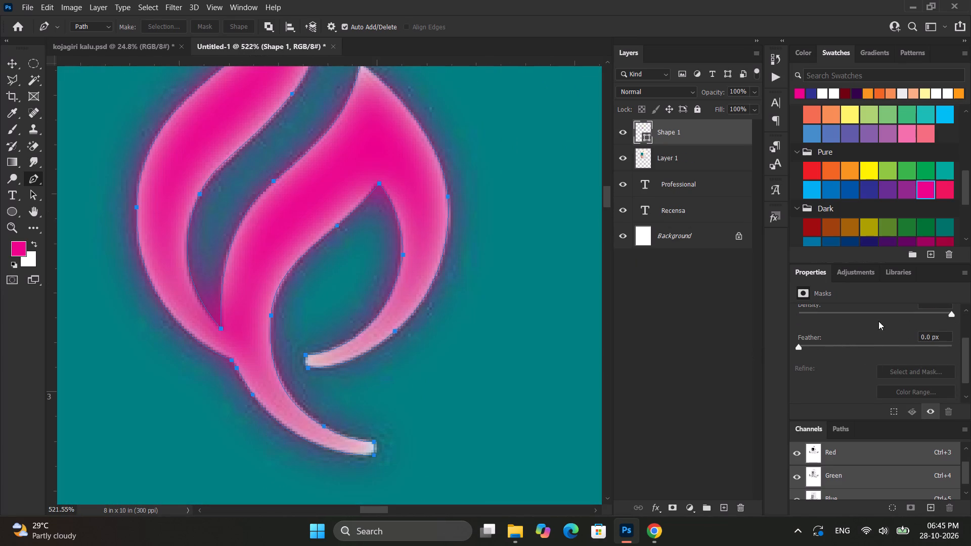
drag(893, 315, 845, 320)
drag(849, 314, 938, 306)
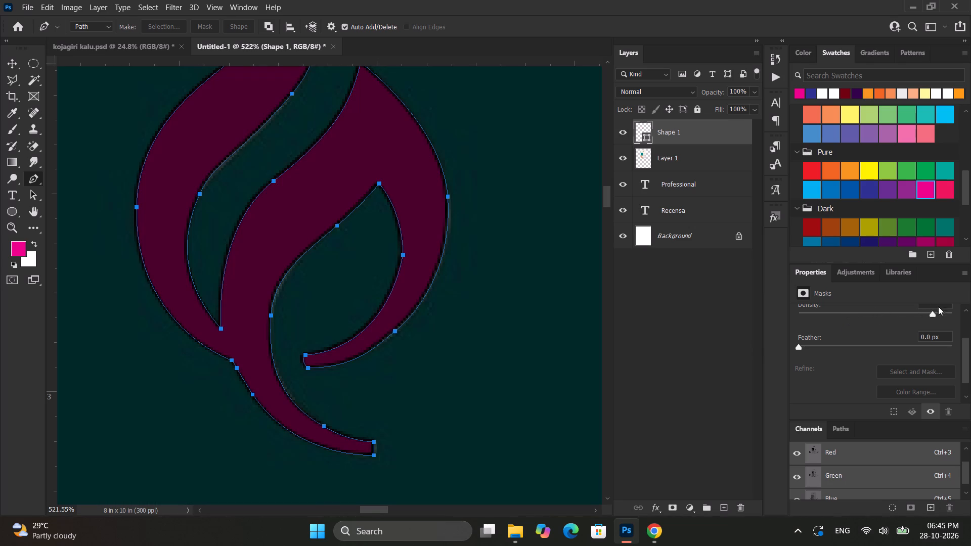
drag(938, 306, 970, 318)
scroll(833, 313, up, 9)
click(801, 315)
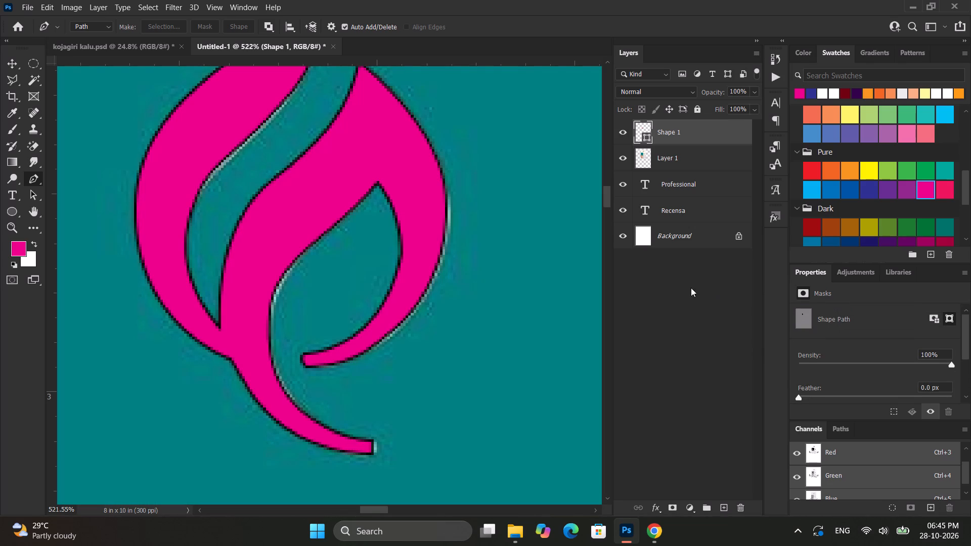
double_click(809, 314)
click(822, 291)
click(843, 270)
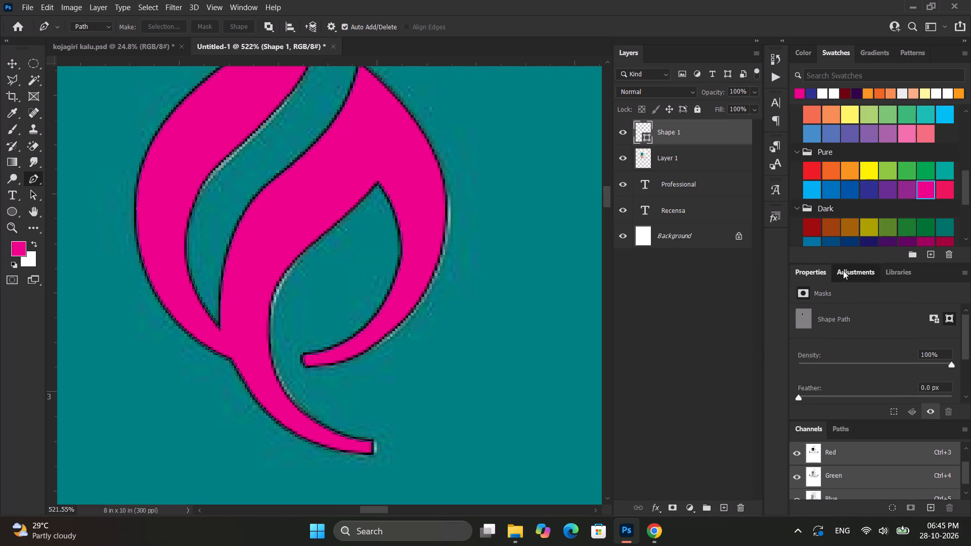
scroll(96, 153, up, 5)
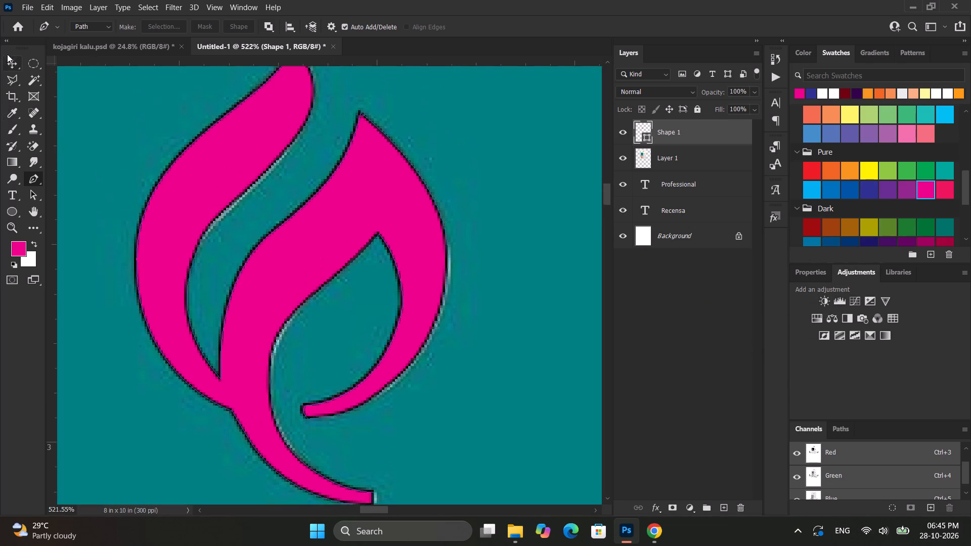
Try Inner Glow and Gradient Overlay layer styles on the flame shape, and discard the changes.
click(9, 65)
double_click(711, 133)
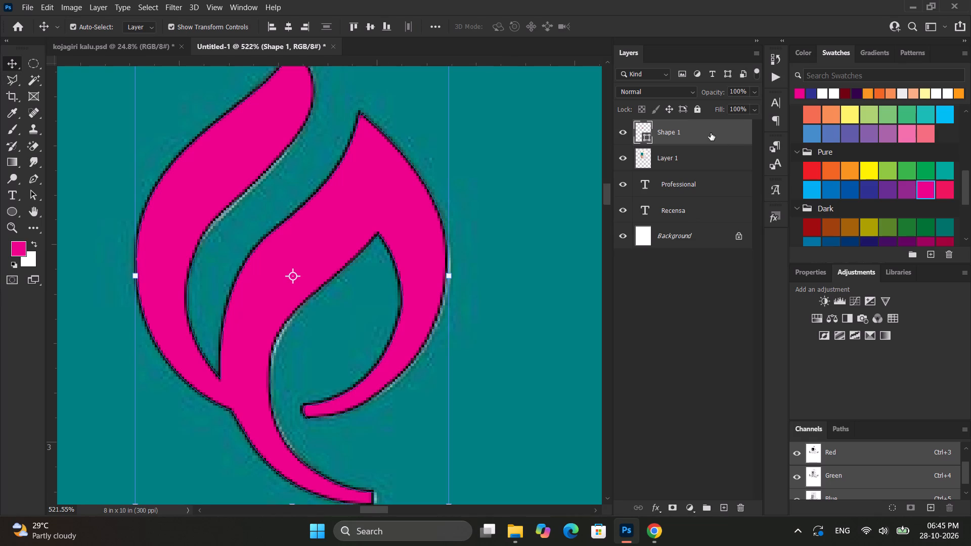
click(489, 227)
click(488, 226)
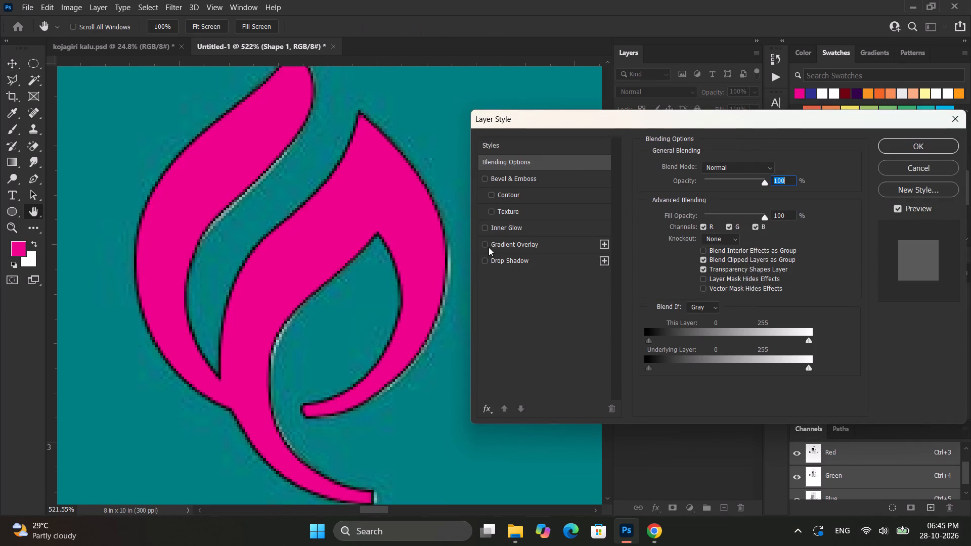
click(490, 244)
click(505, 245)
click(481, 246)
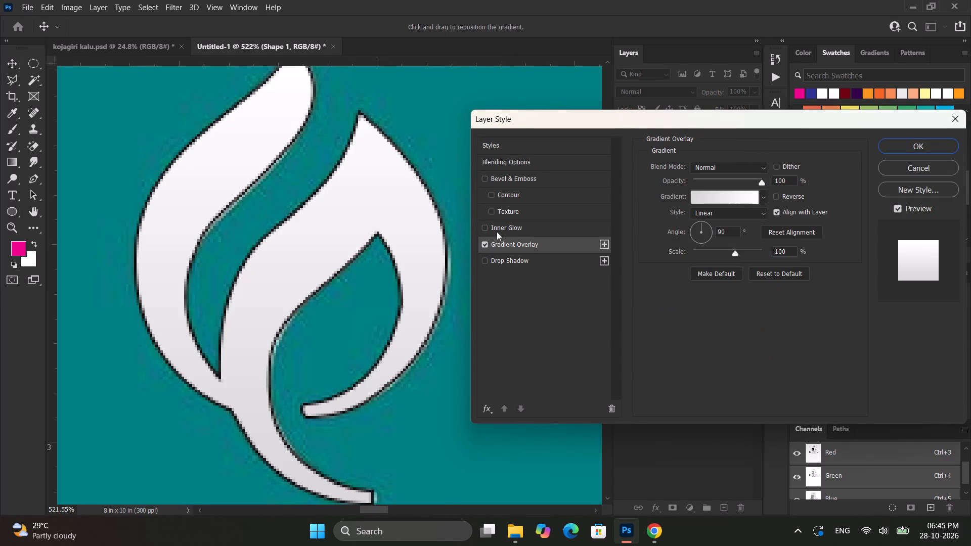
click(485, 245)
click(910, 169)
Move the flame shape off the traced logo so it straddles the teal square's left edge.
alt+scroll(306, 254, down, 11)
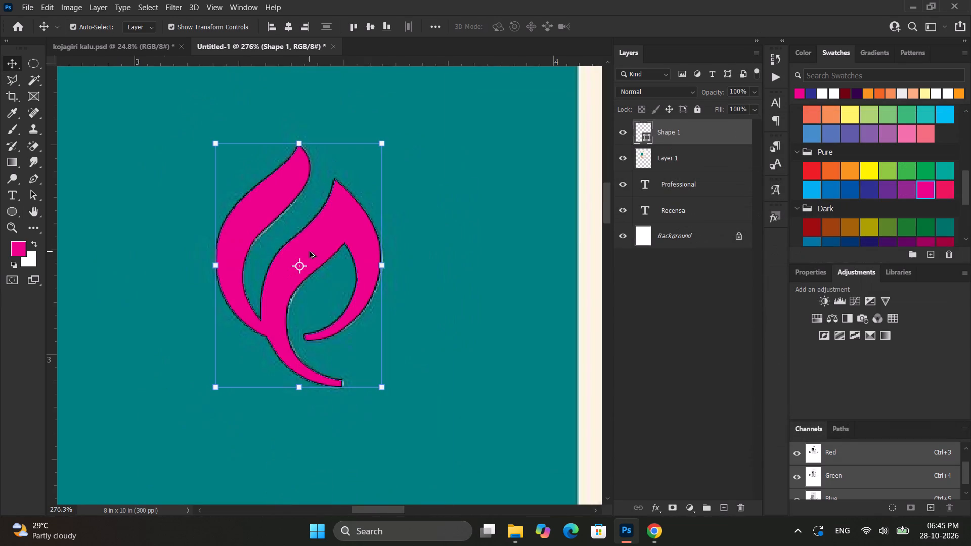
alt+scroll(310, 251, down, 2)
drag(315, 243, 532, 329)
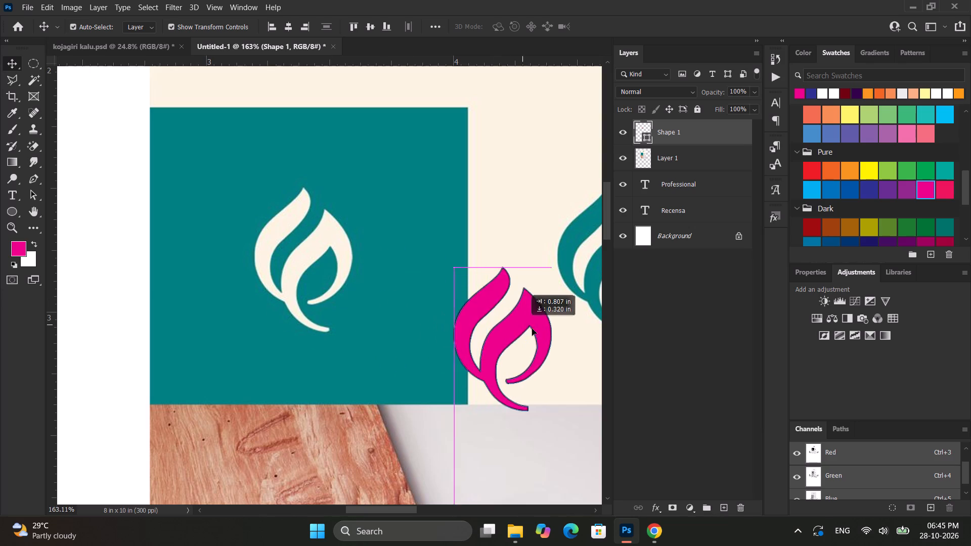
drag(532, 329, 154, 235)
alt+scroll(154, 235, down, 5)
alt+scroll(154, 240, up, 3)
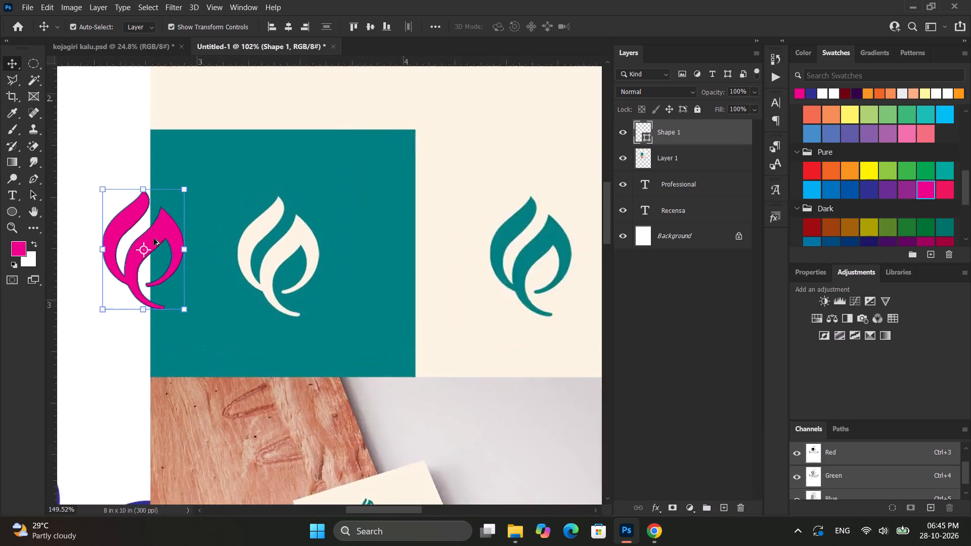
Recolor the flame shape with the light orange swatch.
alt+scroll(154, 239, up, 12)
click(825, 114)
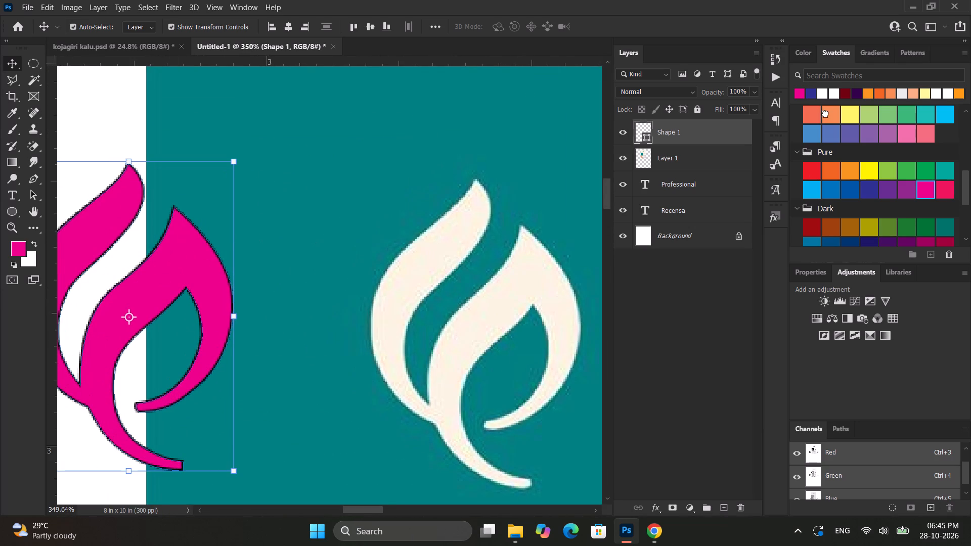
alt+scroll(310, 226, down, 6)
ctrl+scroll(310, 226, up, 6)
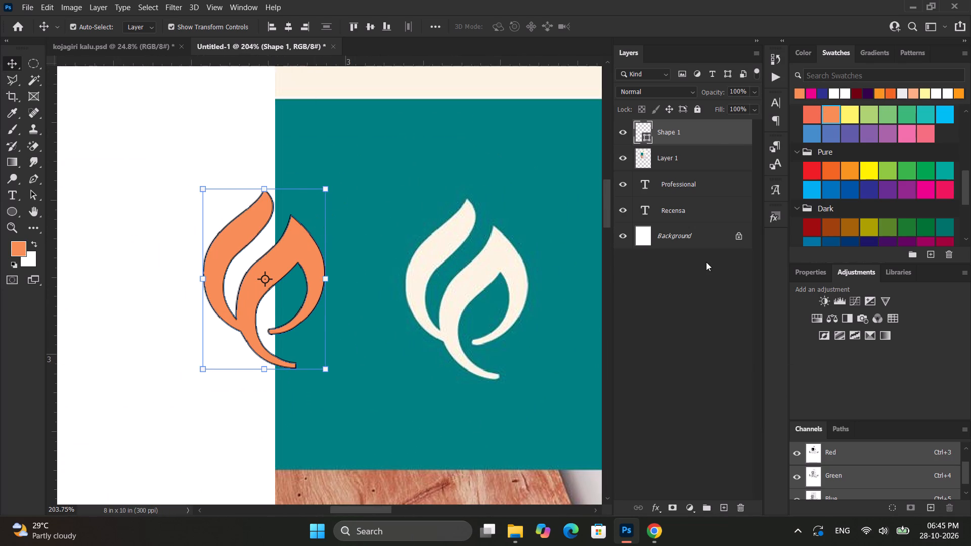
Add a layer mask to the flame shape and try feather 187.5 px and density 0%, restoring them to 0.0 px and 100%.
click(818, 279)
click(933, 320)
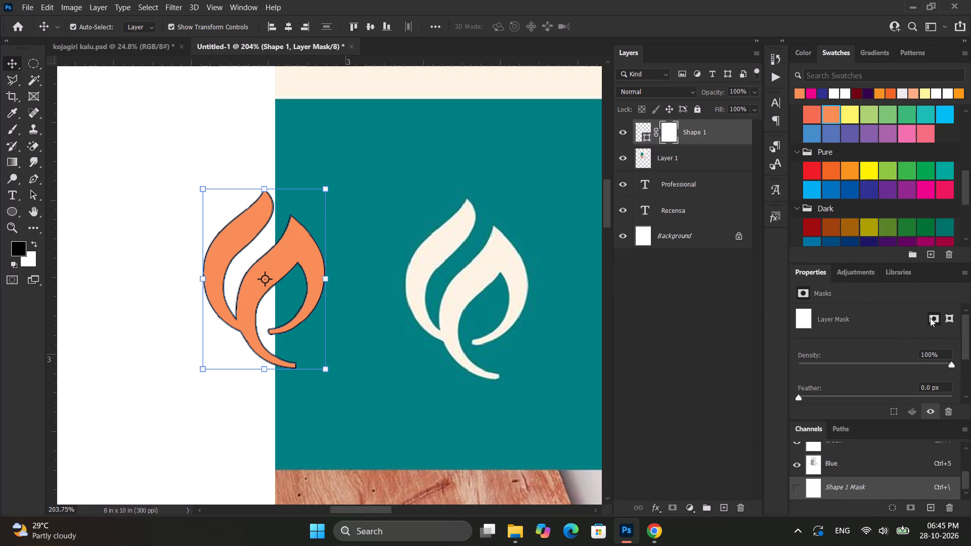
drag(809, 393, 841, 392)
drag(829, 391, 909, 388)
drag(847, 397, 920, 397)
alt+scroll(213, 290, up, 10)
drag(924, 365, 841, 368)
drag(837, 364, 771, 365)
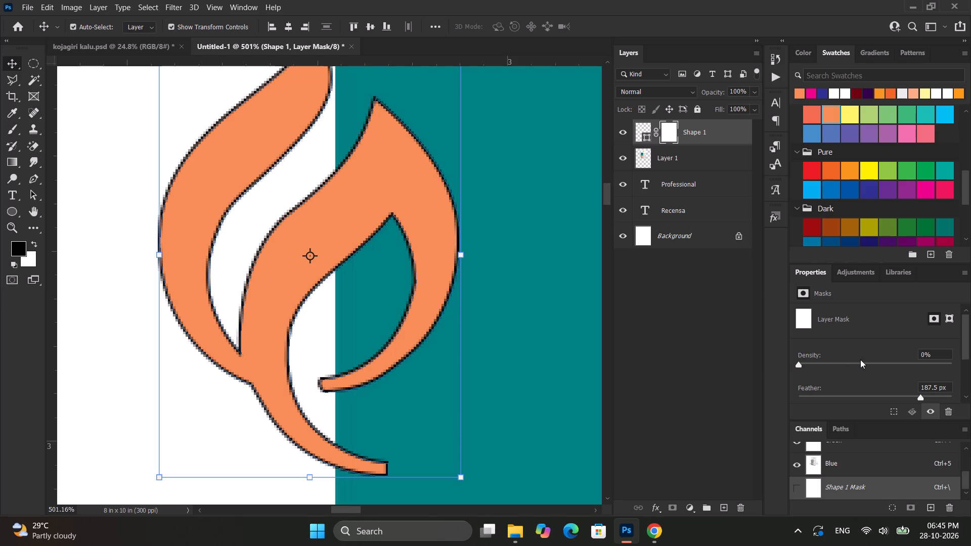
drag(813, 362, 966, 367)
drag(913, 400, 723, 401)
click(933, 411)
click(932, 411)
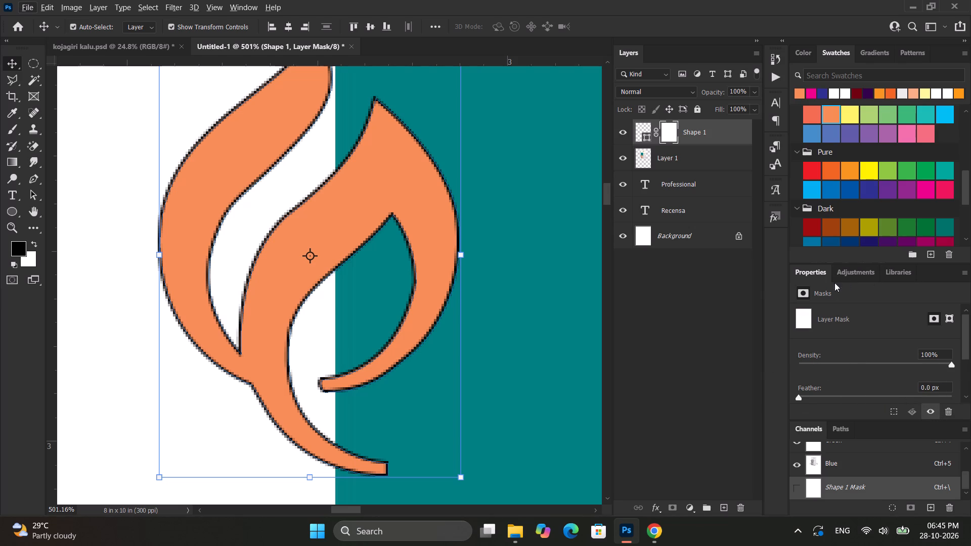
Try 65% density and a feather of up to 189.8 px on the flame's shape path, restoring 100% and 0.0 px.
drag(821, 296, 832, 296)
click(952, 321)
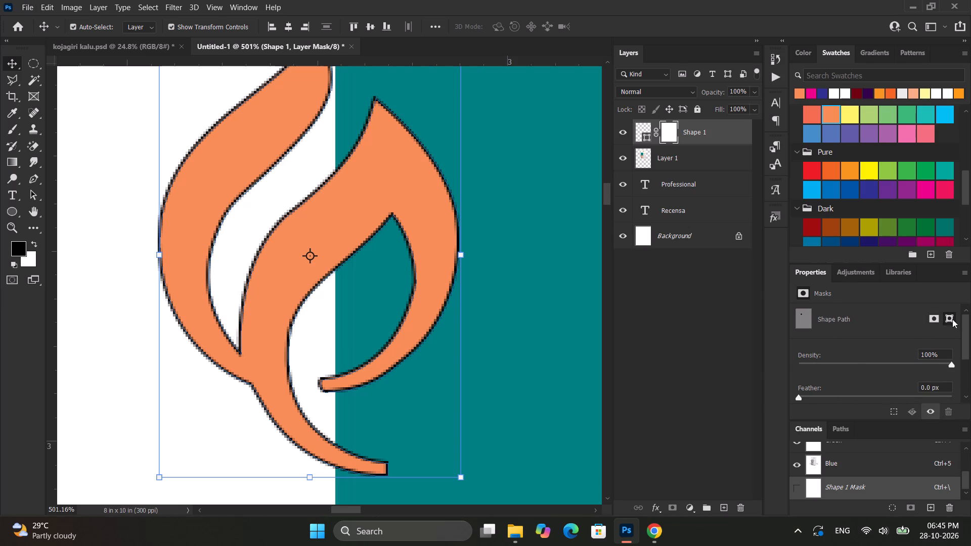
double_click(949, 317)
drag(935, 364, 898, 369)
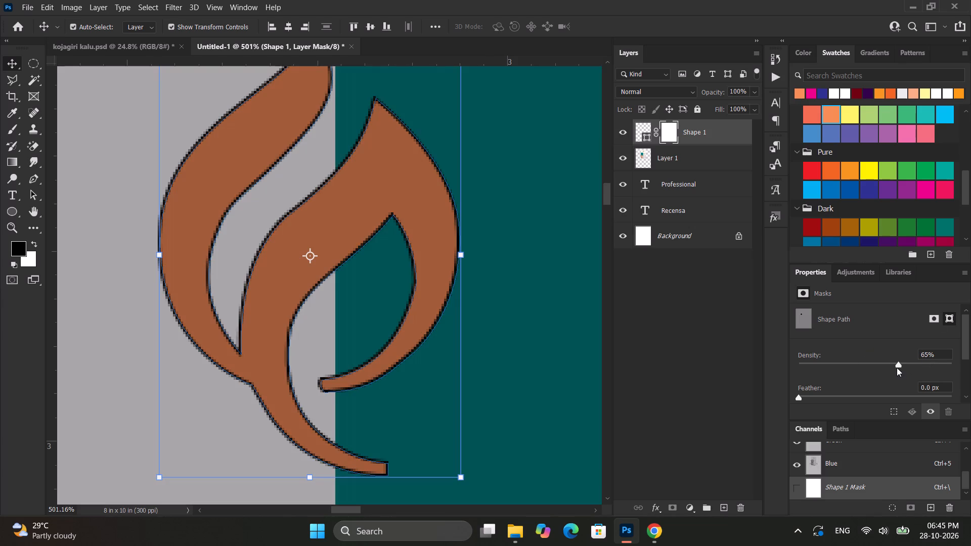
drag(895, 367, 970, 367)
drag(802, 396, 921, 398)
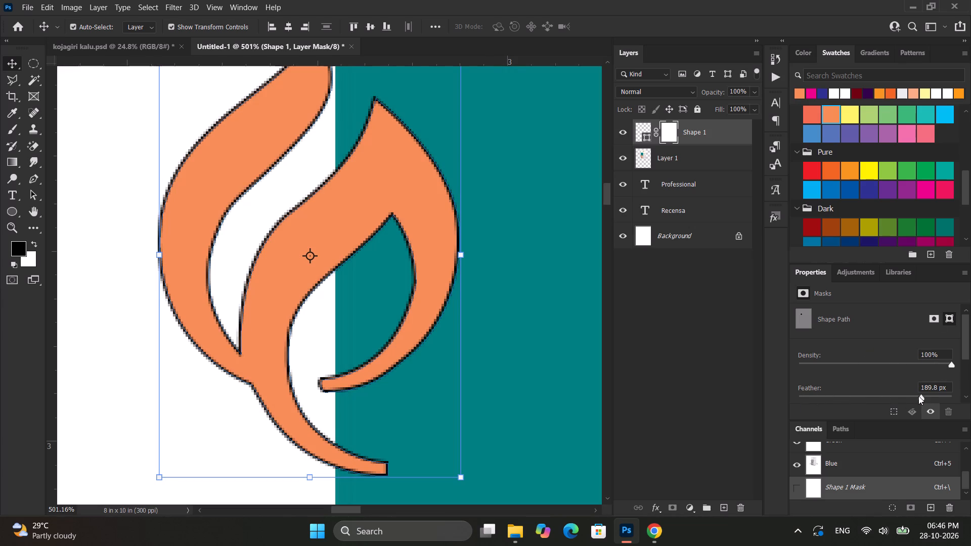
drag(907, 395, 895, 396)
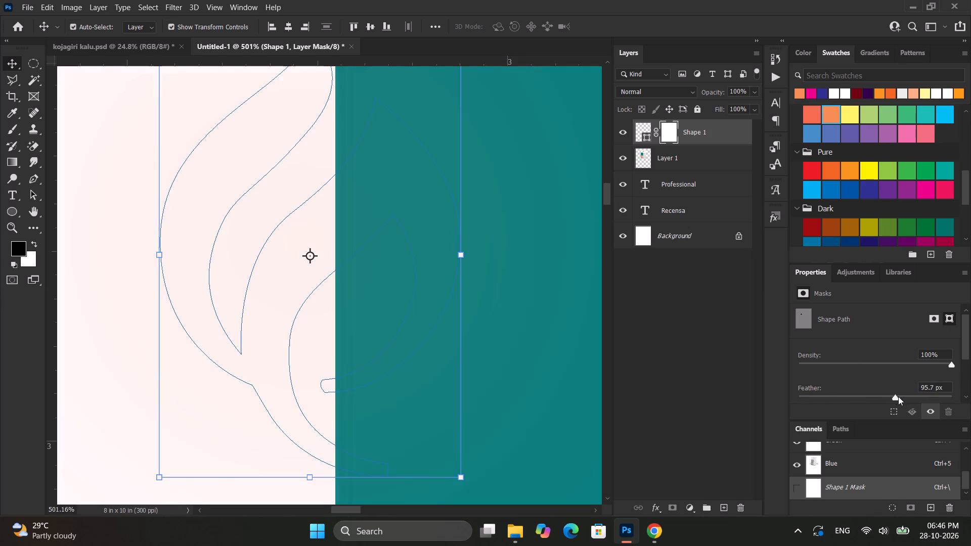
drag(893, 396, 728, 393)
Convert the masked flame shape layer to a smart object.
alt+scroll(162, 295, down, 10)
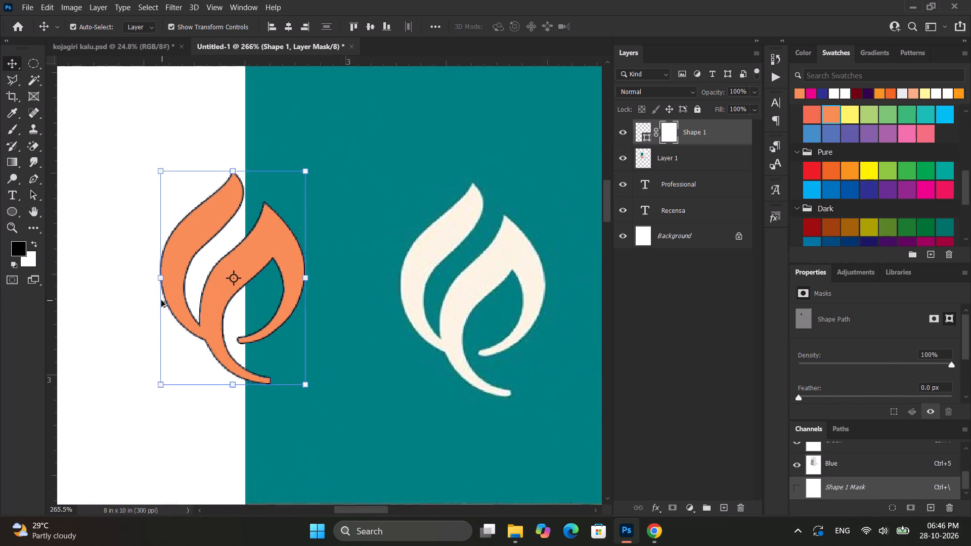
alt+scroll(161, 300, down, 3)
click(7, 64)
right_click(702, 133)
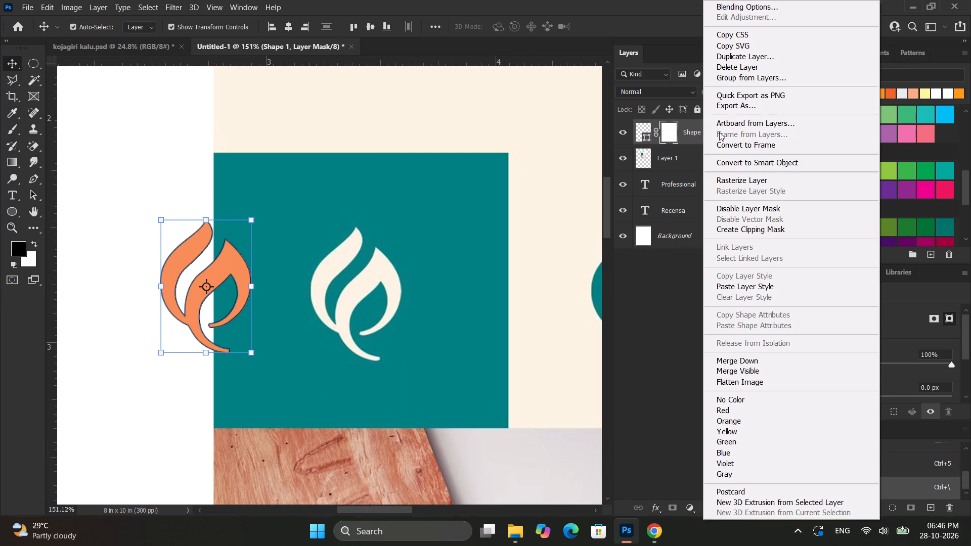
click(669, 131)
right_click(718, 134)
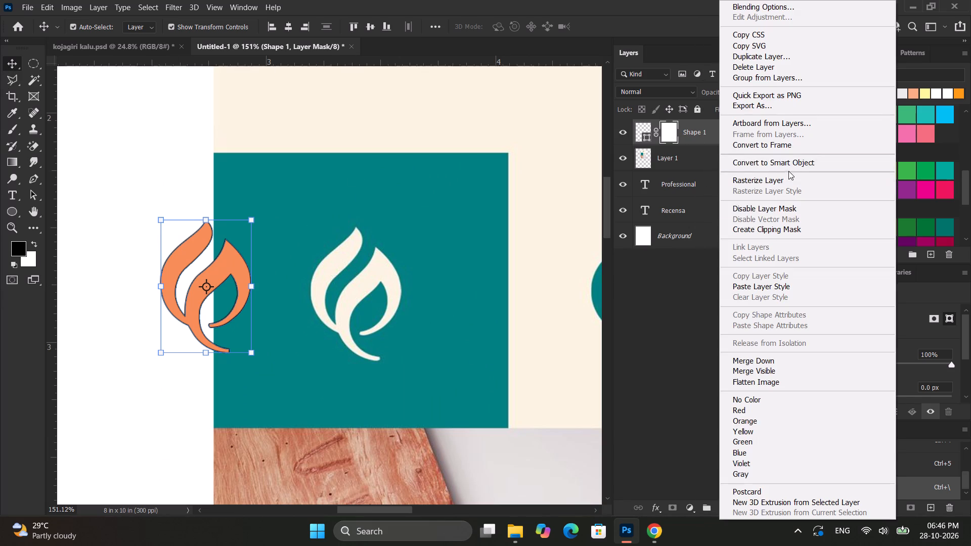
click(791, 164)
Apply a Gradient Overlay to the flame using the dark-to-light blue gradient preset at 90° and 100% opacity.
right_click(674, 131)
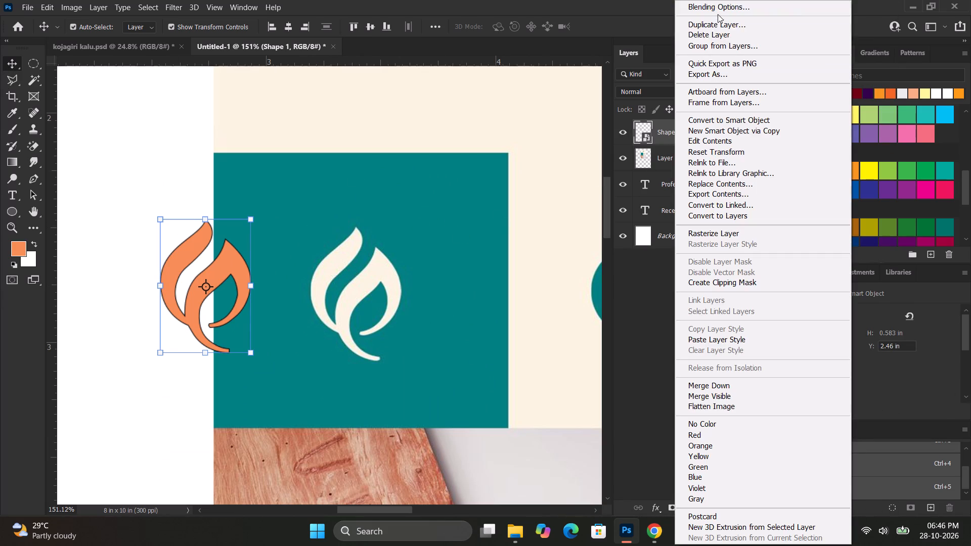
click(719, 11)
click(495, 250)
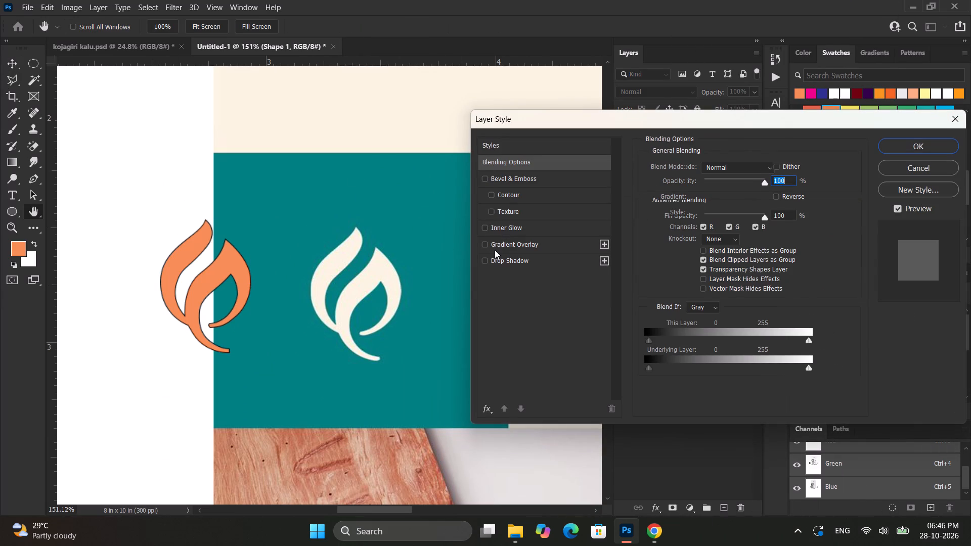
click(502, 250)
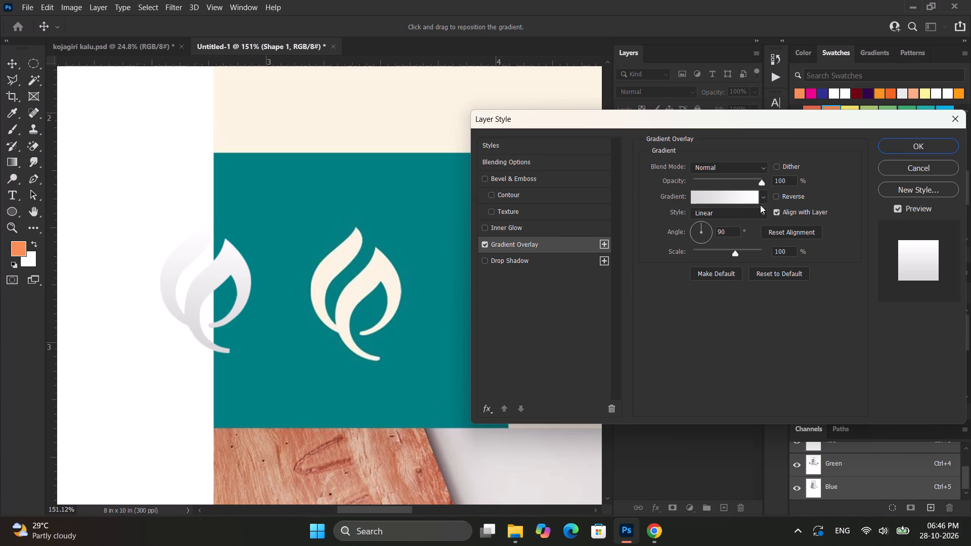
click(764, 200)
scroll(691, 277, down, 6)
scroll(692, 268, up, 4)
scroll(694, 267, down, 5)
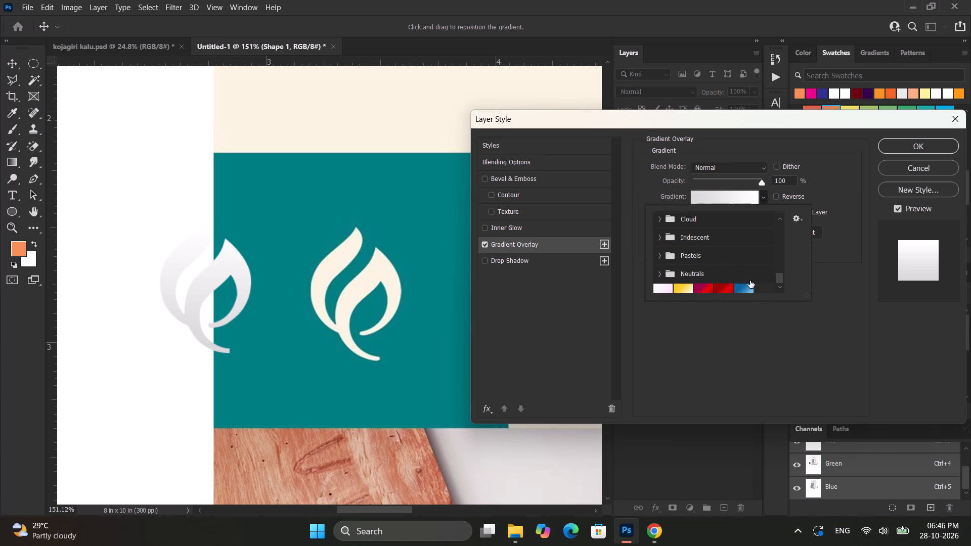
click(750, 281)
click(920, 146)
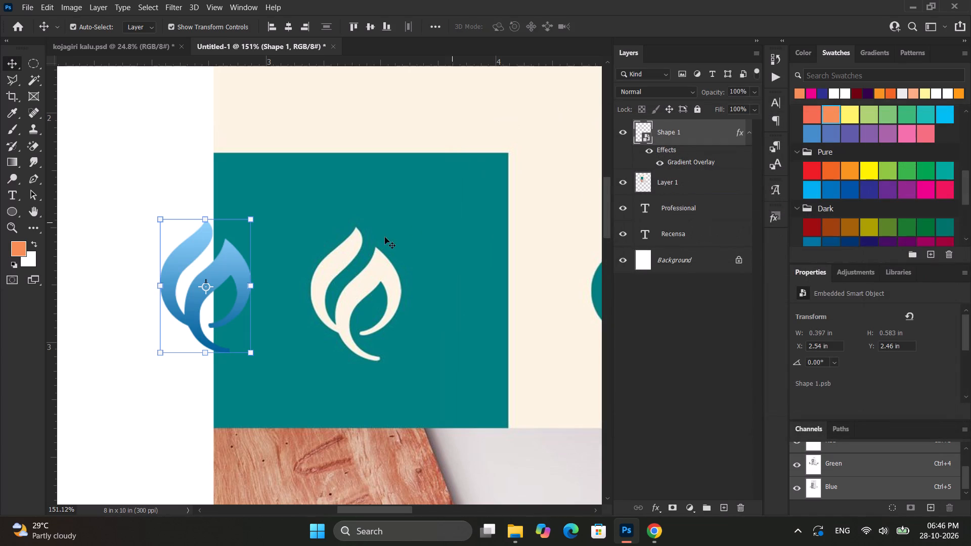
Delete the pasted reference logo image behind the flame.
alt+scroll(386, 237, down, 6)
click(453, 224)
key(Delete)
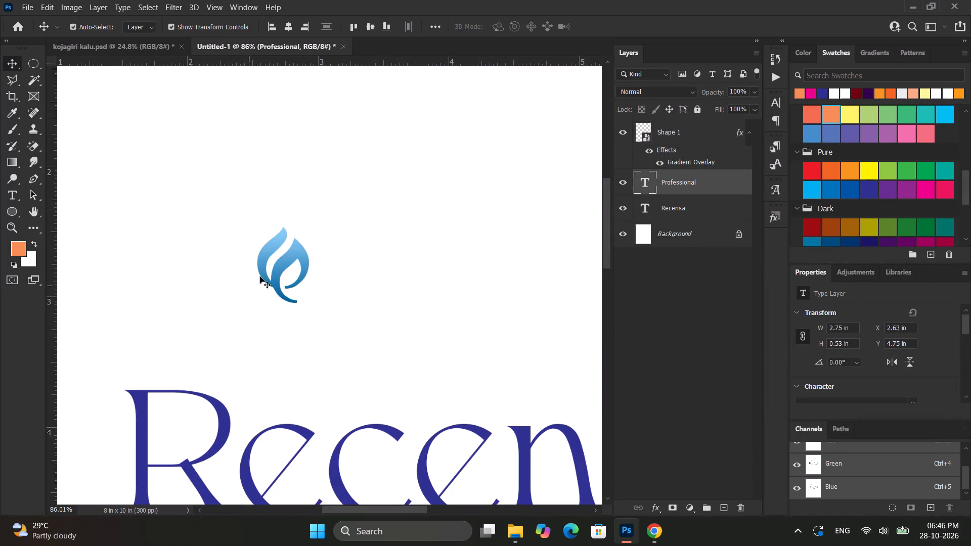
Align the flame to the canvas's horizontal and vertical centers.
click(278, 269)
alt+scroll(337, 257, down, 7)
click(284, 29)
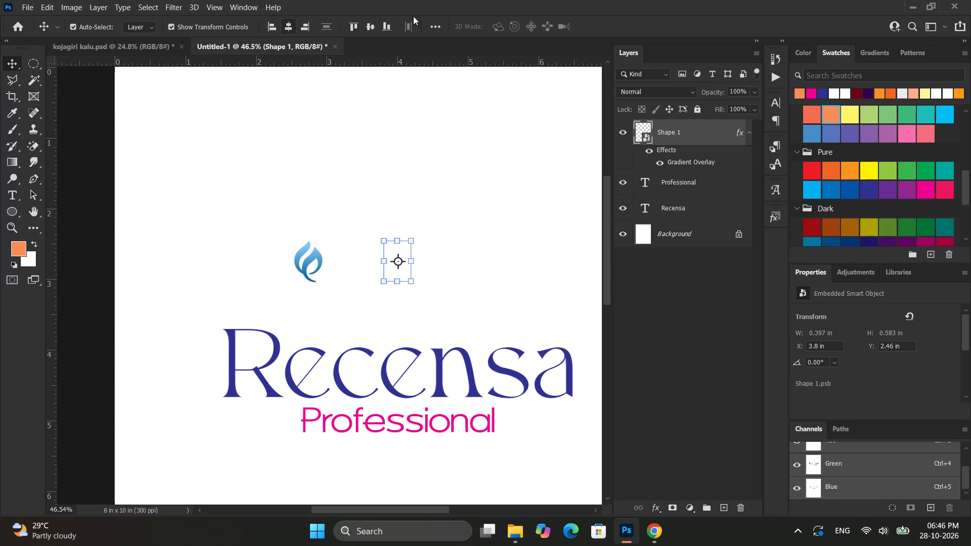
click(371, 29)
Scale the flame up to about 307% and place it centered just above the Recensa text.
shift+drag(407, 416, 407, 412)
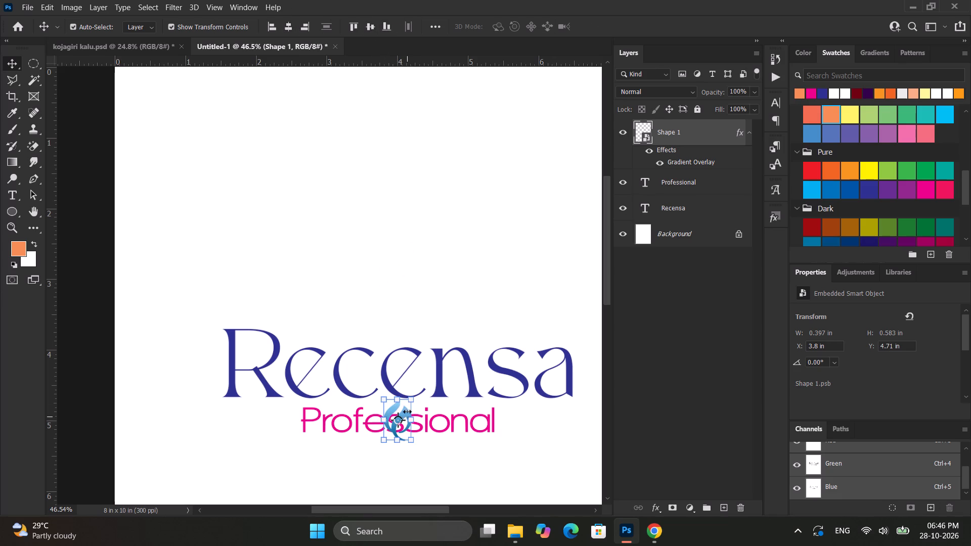
shift+drag(407, 412, 407, 407)
drag(398, 398, 397, 312)
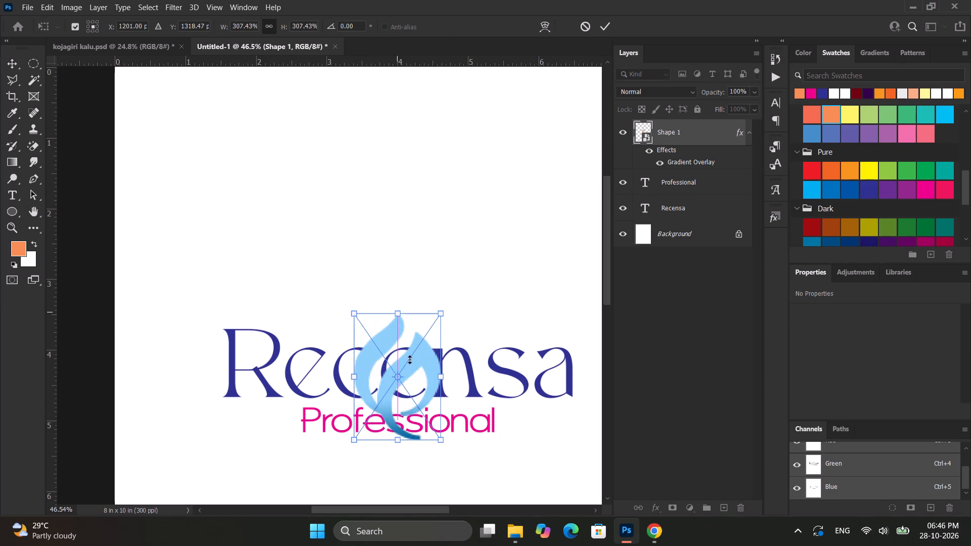
shift+drag(424, 367, 417, 249)
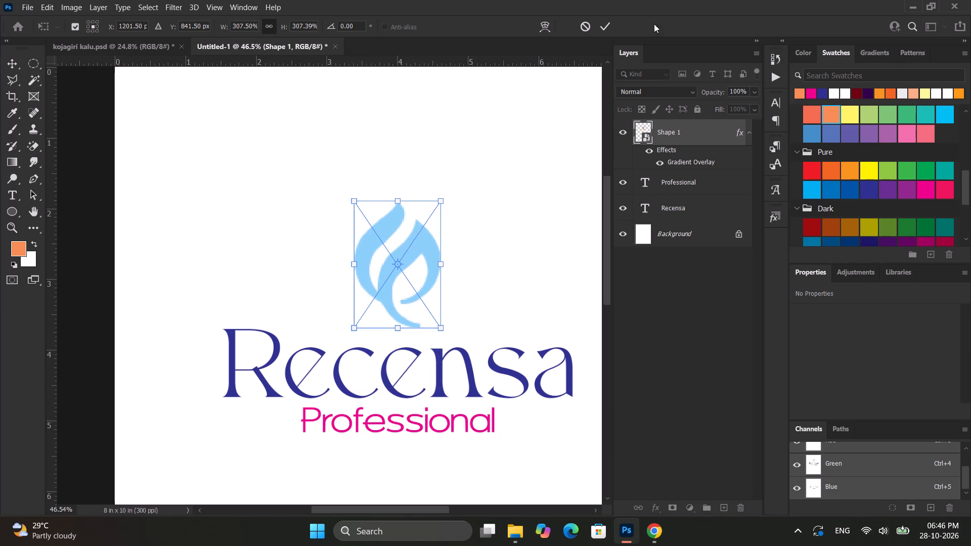
click(607, 27)
Examine the flame's edges and gradient up close, and the overall look of the logo composition.
scroll(426, 235, down, 12)
click(495, 258)
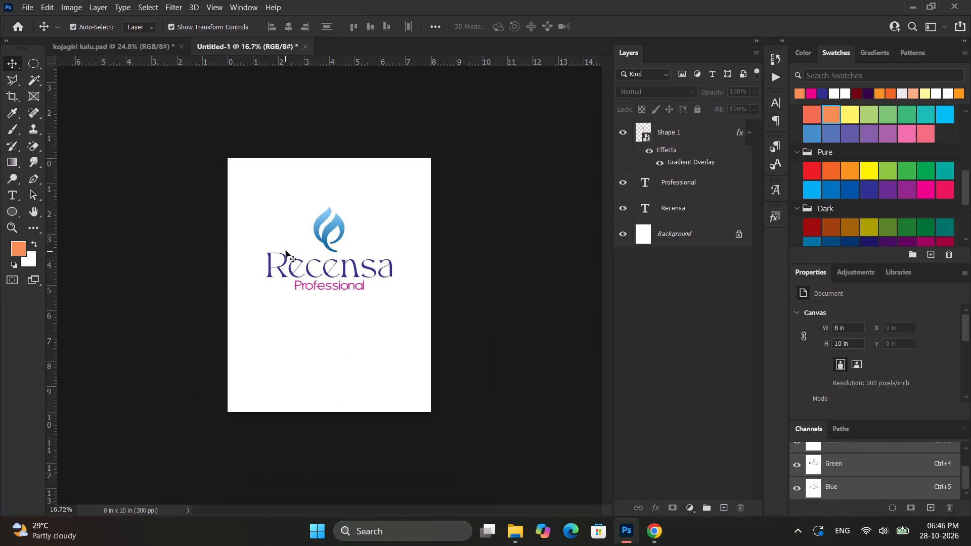
alt+scroll(328, 224, up, 6)
scroll(336, 187, up, 11)
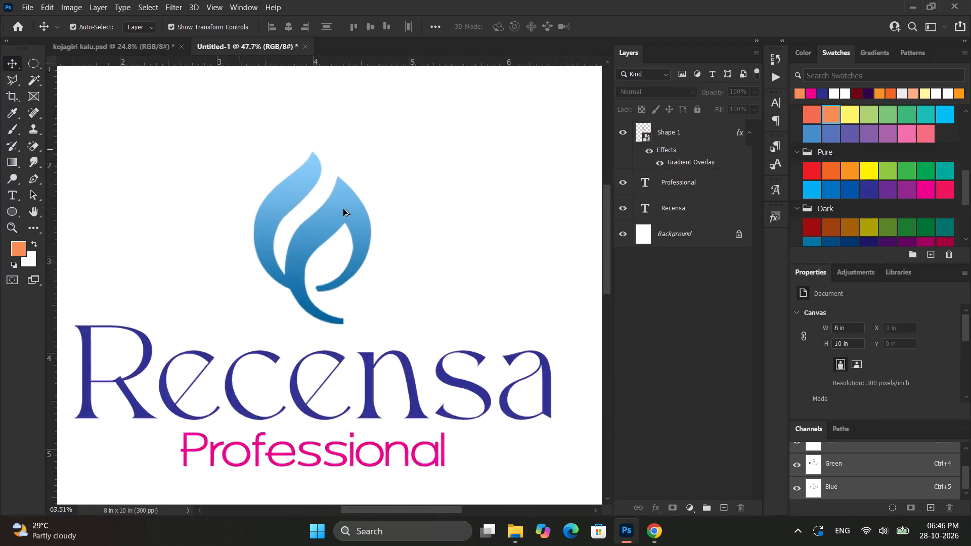
scroll(343, 209, up, 3)
alt+scroll(343, 209, down, 5)
scroll(323, 208, up, 17)
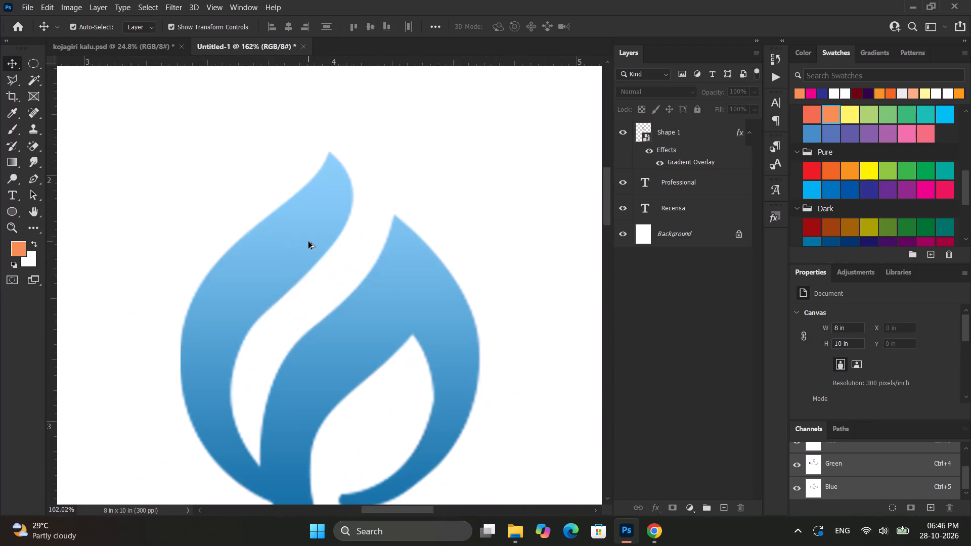
alt+scroll(308, 242, down, 13)
click(324, 243)
alt+scroll(324, 254, down, 1)
alt+scroll(324, 255, up, 8)
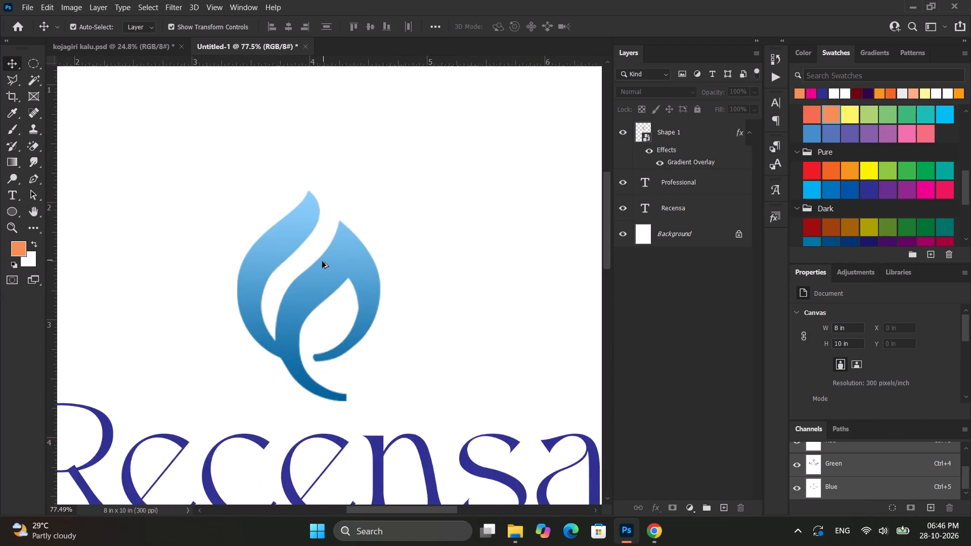
alt+scroll(322, 261, up, 10)
alt+scroll(322, 261, down, 20)
alt+scroll(322, 261, down, 2)
click(479, 259)
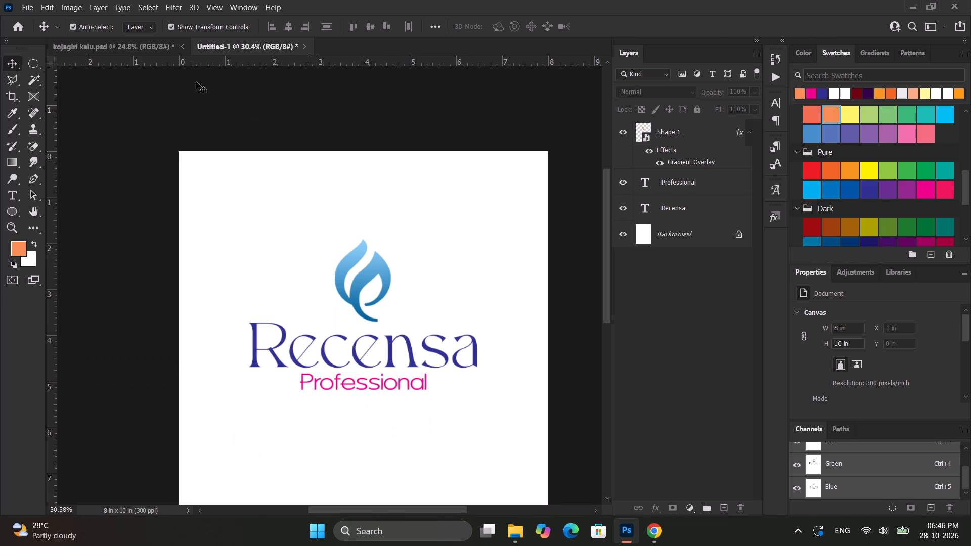
Check the document's Image Size settings and keep them as they are.
click(73, 6)
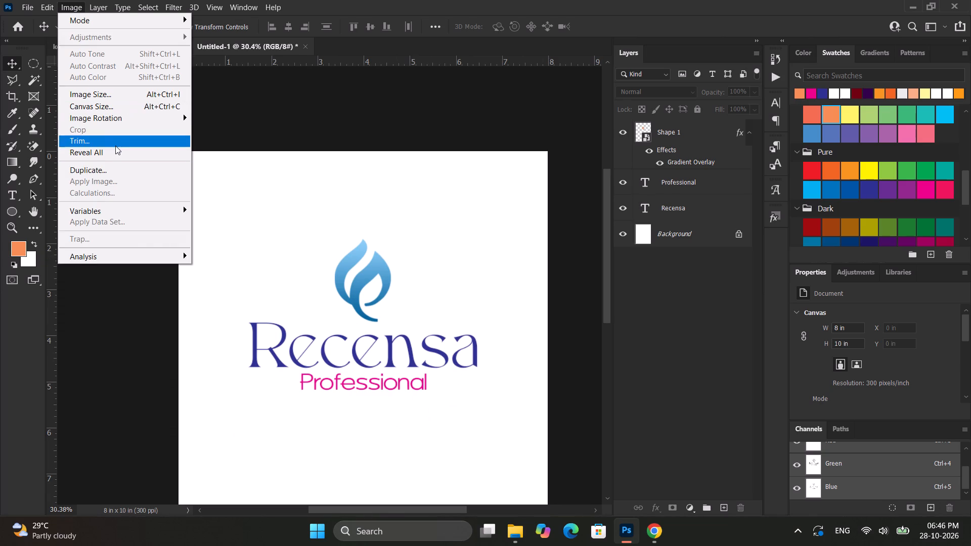
click(128, 100)
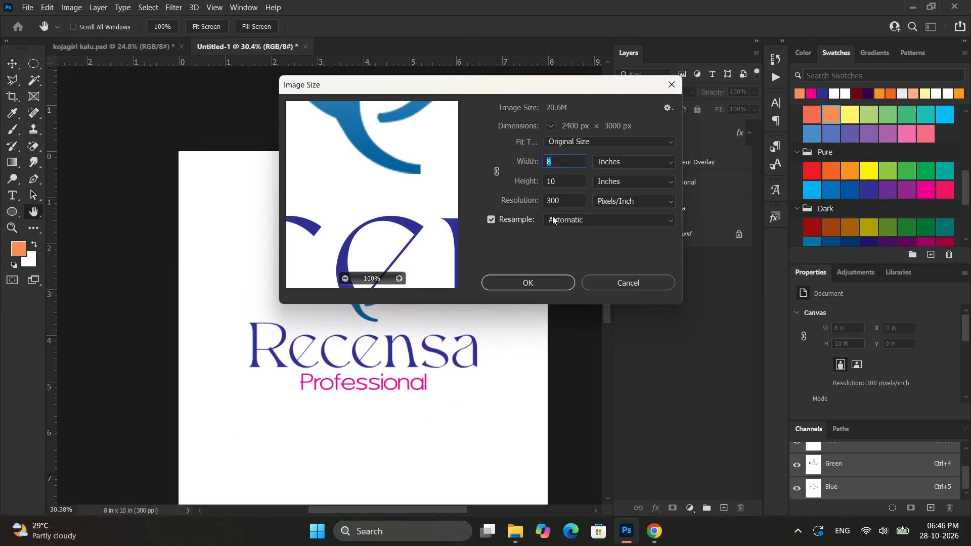
click(544, 282)
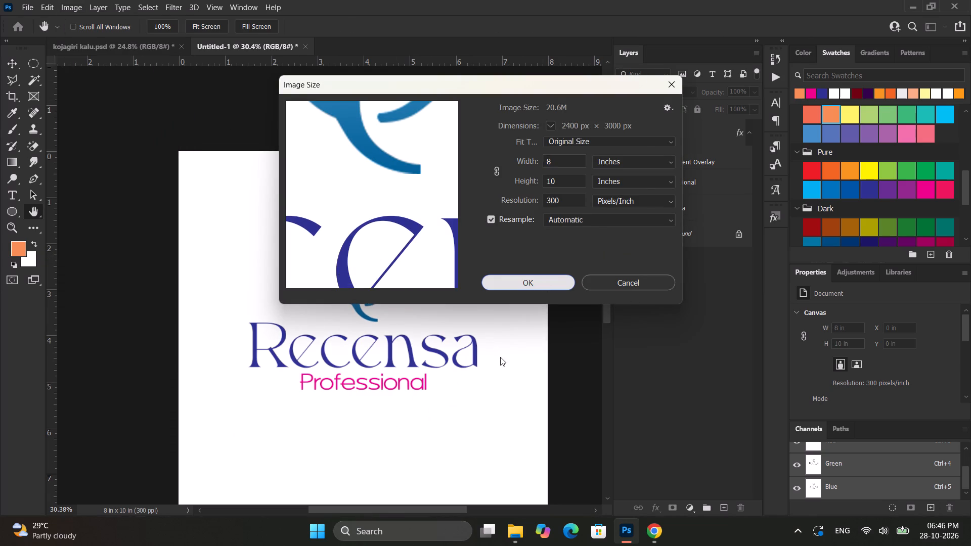
Move the flame and both text lines together down the page by about 0.75 in, keeping them horizontally centered.
alt+scroll(364, 269, up, 12)
alt+scroll(390, 282, down, 14)
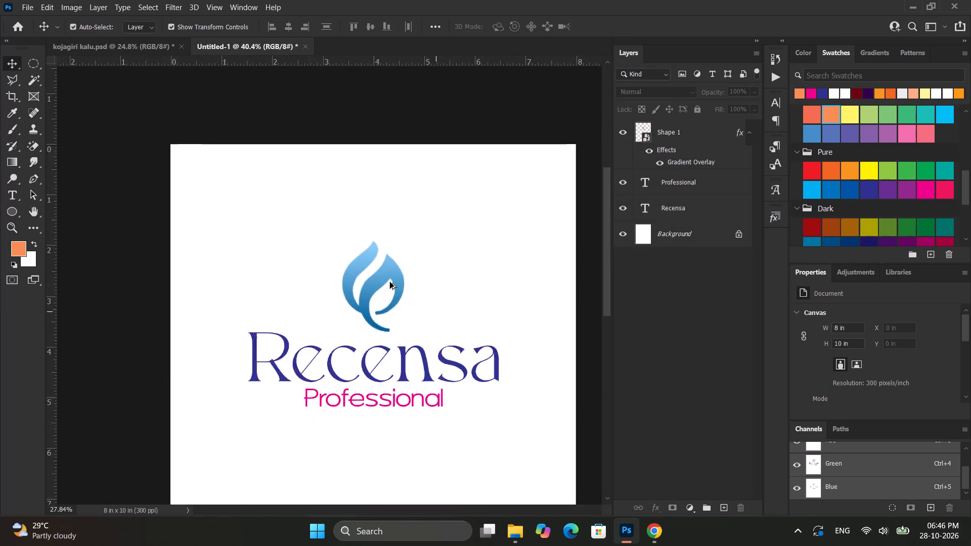
alt+scroll(390, 282, down, 2)
click(320, 181)
drag(168, 151, 565, 352)
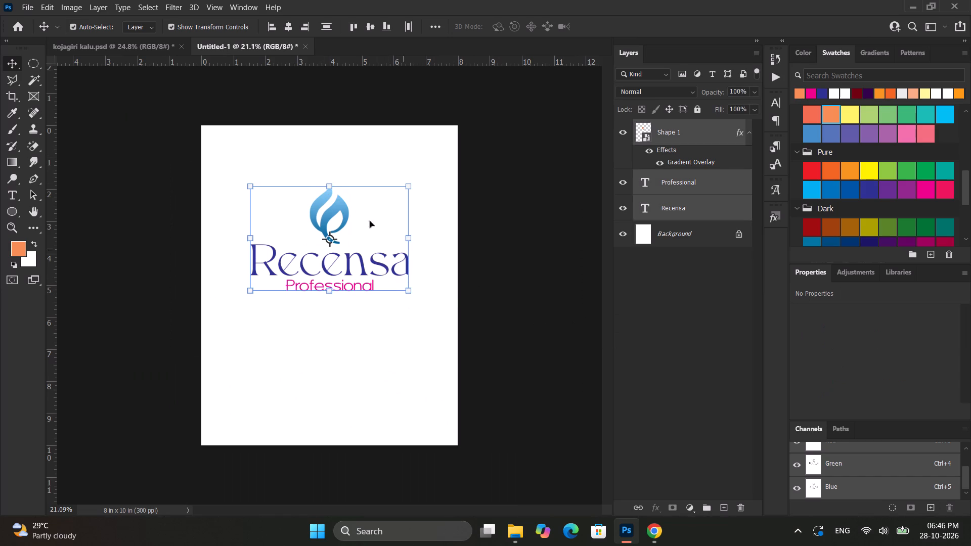
drag(344, 204, 343, 226)
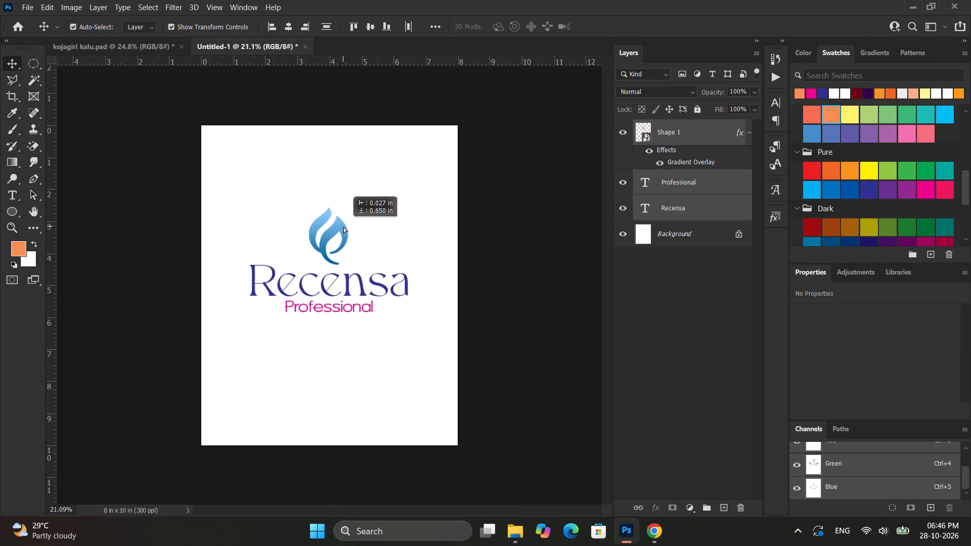
drag(343, 226, 347, 227)
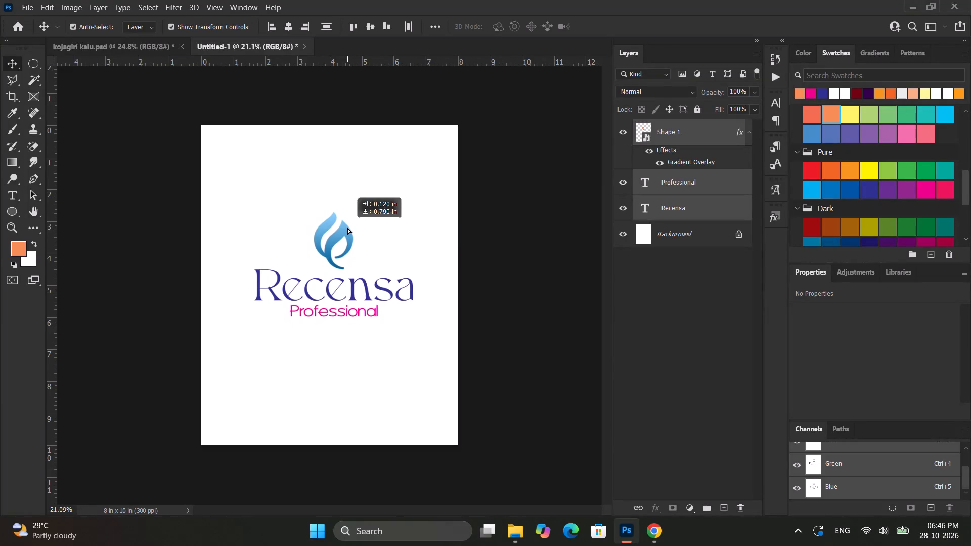
drag(347, 227, 344, 227)
click(396, 133)
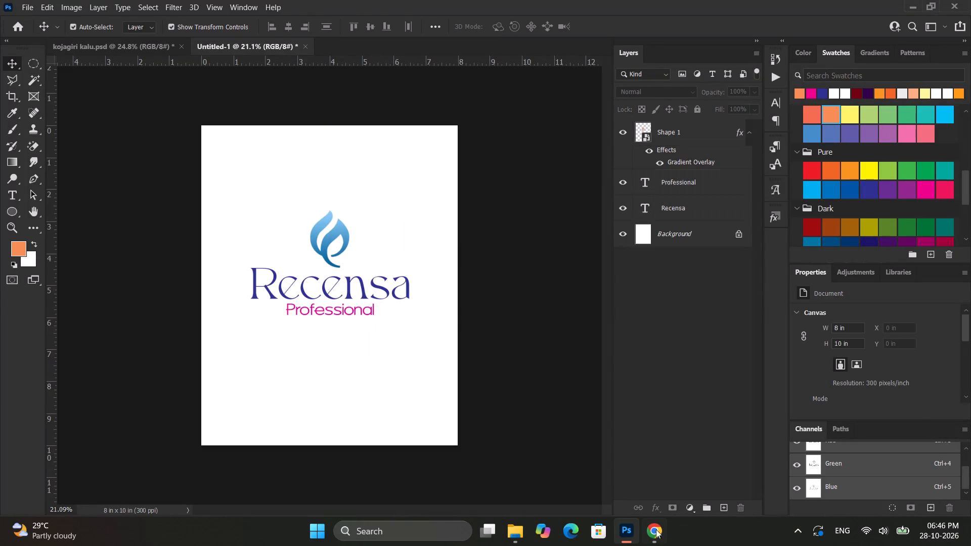
Switch to Chrome, browse the related Pinterest logos, open the black lotus logo pin and copy its image for Photoshop.
click(660, 541)
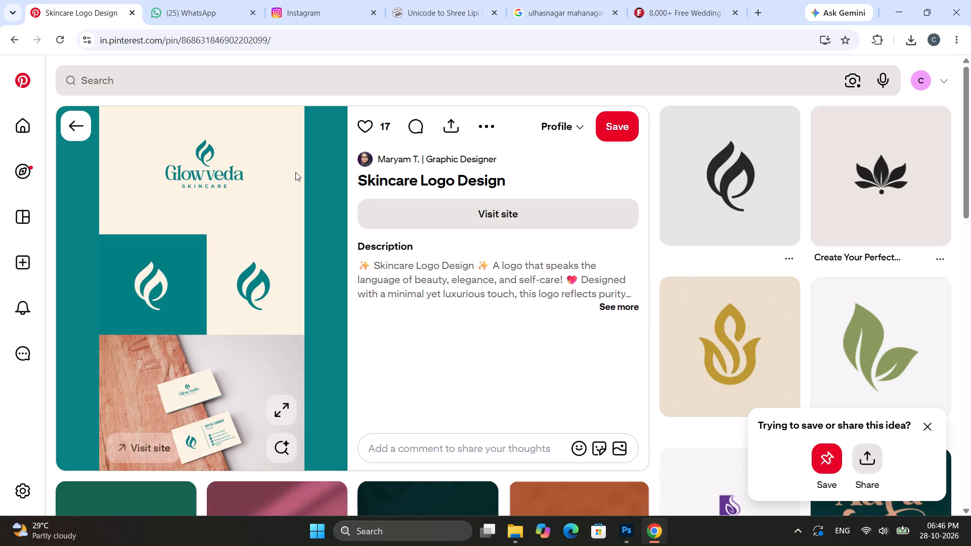
scroll(352, 187, down, 2)
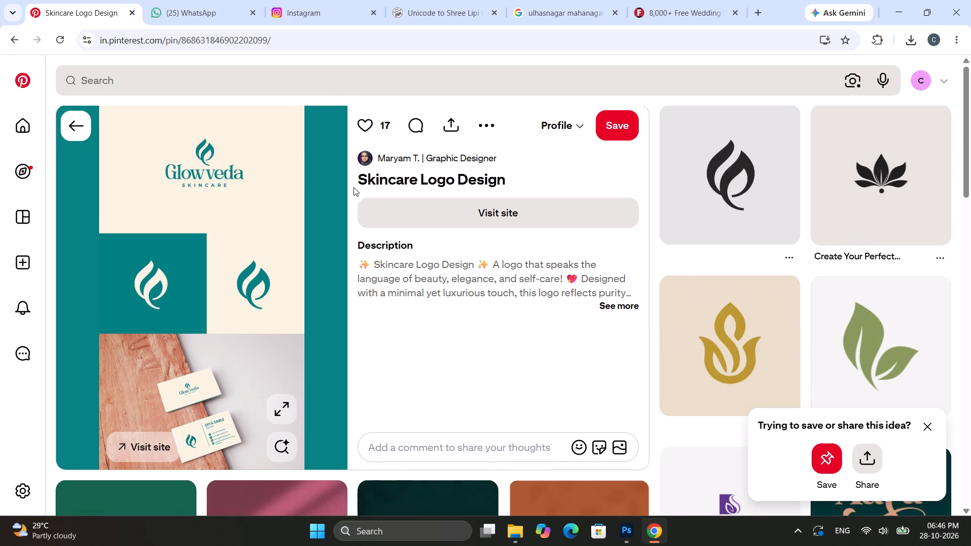
scroll(354, 187, down, 2)
scroll(418, 193, up, 4)
scroll(789, 333, down, 1)
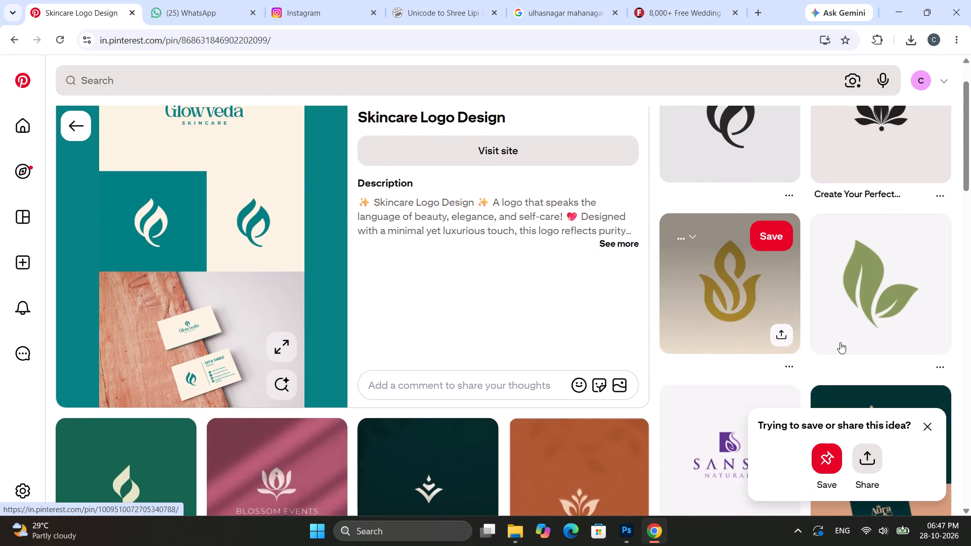
scroll(840, 342, down, 1)
scroll(840, 342, up, 4)
click(886, 176)
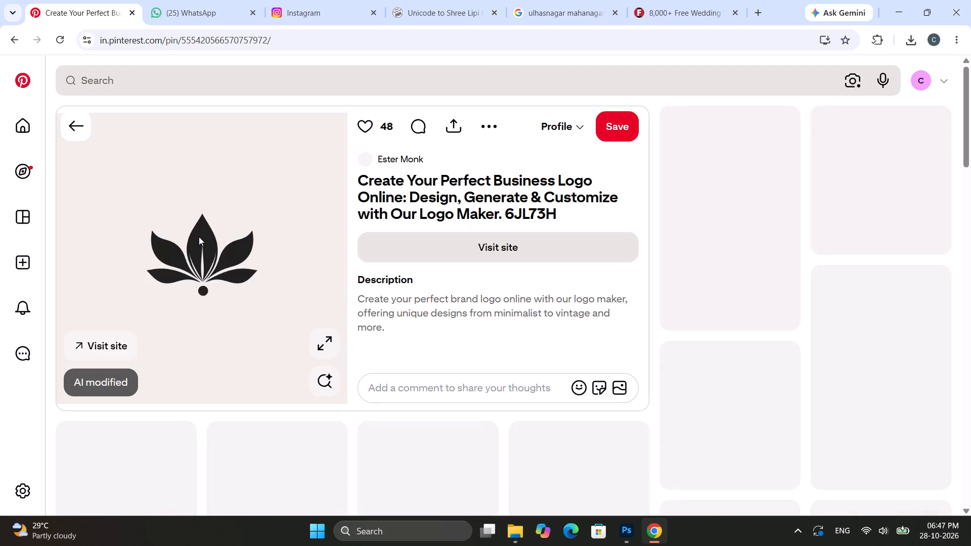
right_click(199, 232)
click(258, 288)
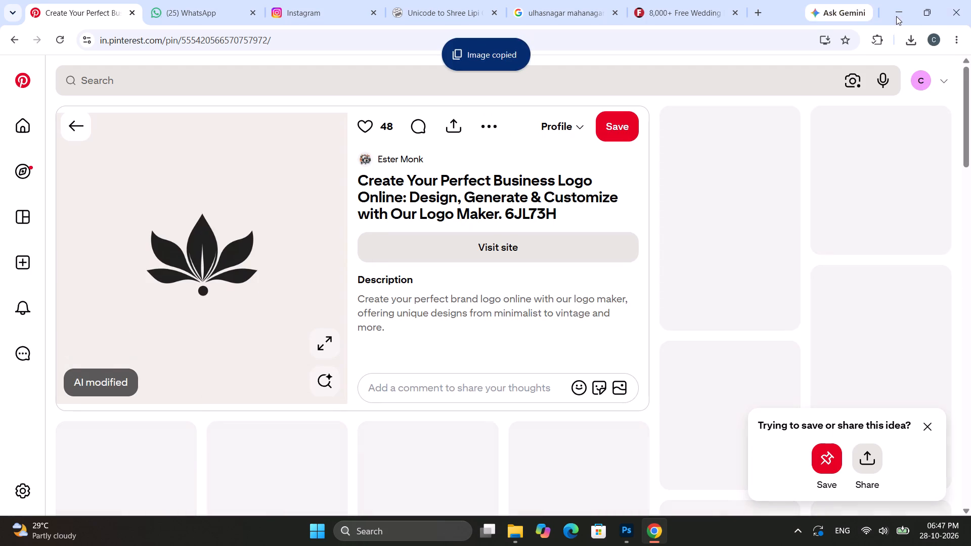
click(896, 16)
Hide the blue flame layer and paste the copied lotus image into the logo document.
alt+scroll(305, 261, down, 2)
alt+scroll(309, 261, up, 8)
click(335, 204)
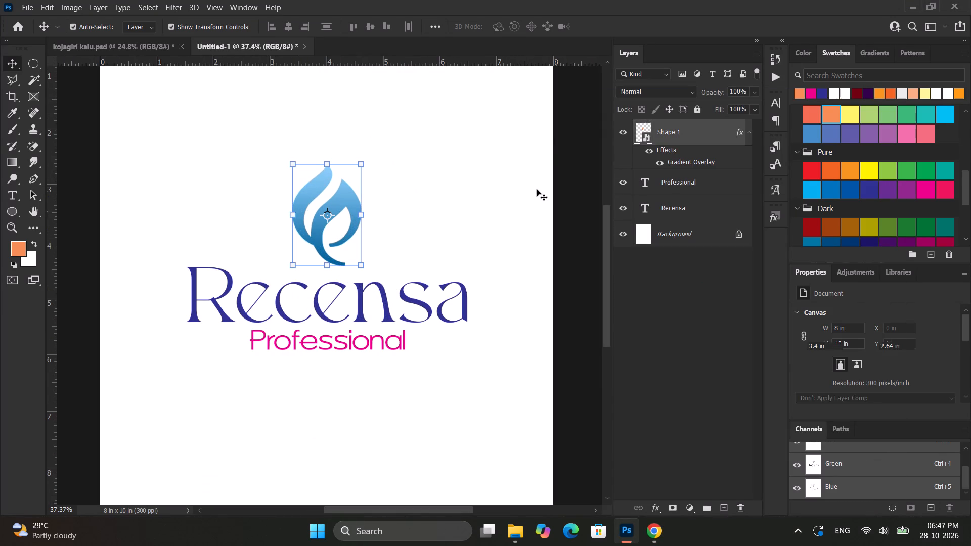
click(624, 130)
key(ctrl+v)
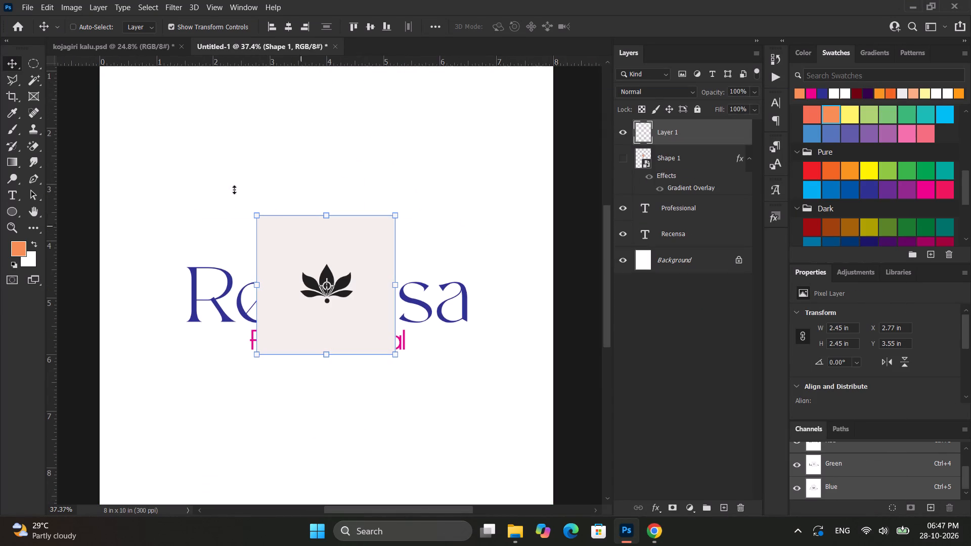
Remove the pale background around the lotus with the Magic Eraser tool.
click(28, 145)
click(302, 245)
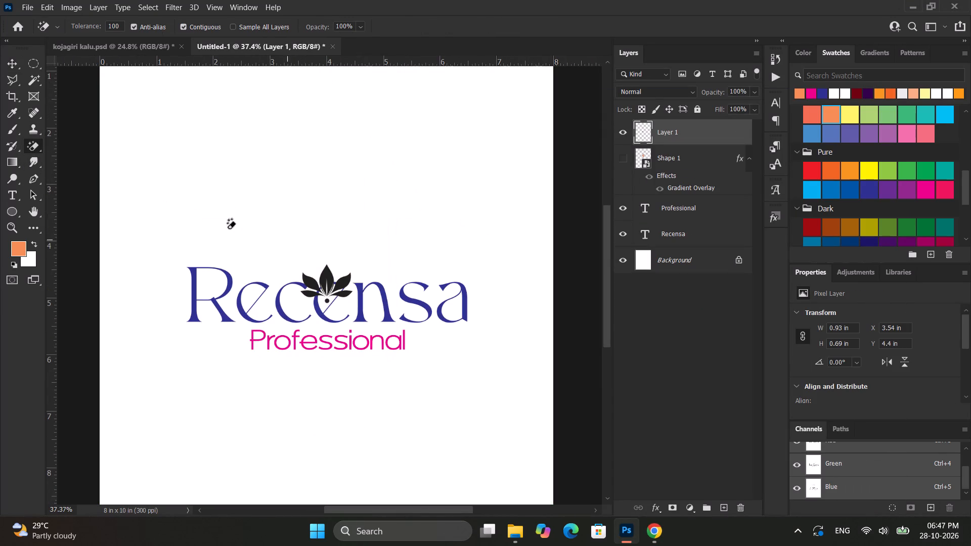
Scale the lotus up to about 192% and place it centered just above the Recensa text.
click(12, 62)
alt+drag(355, 263, 378, 244)
shift+drag(331, 264, 329, 210)
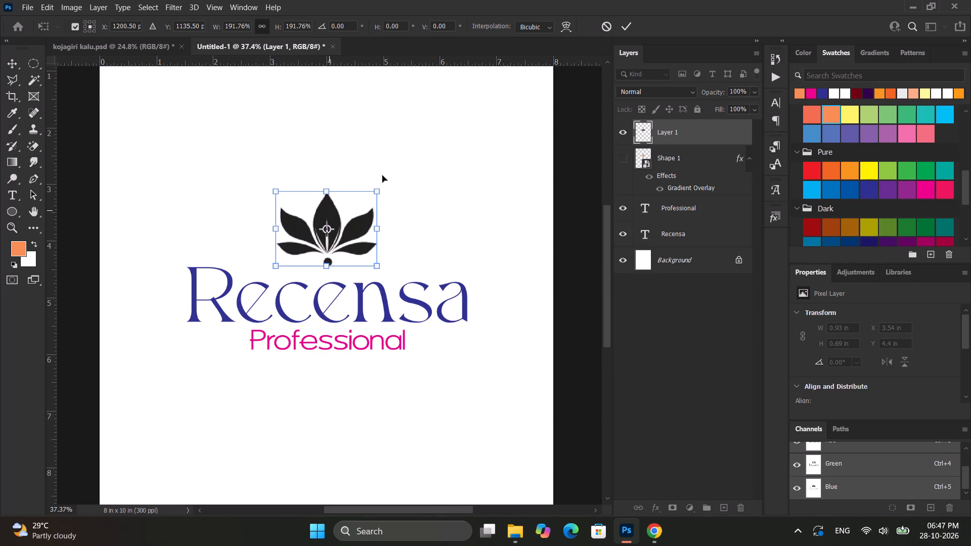
click(623, 30)
Apply a light-to-dark blue Gradient Overlay to the lotus layer.
right_click(709, 133)
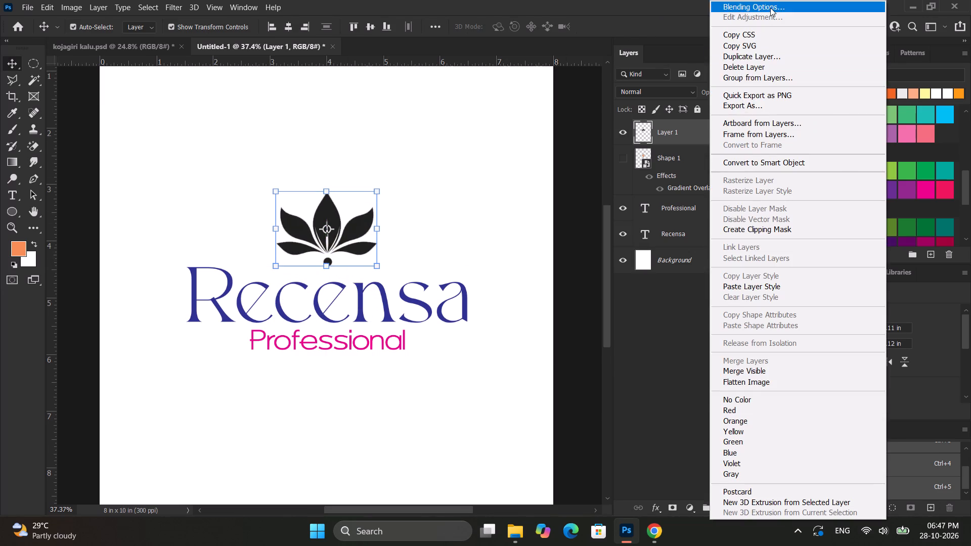
click(770, 8)
click(492, 242)
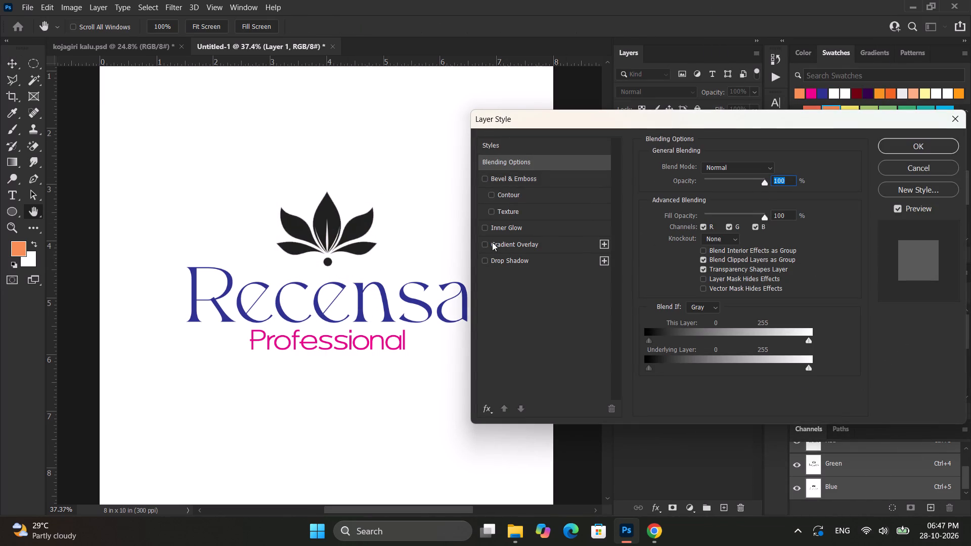
click(913, 148)
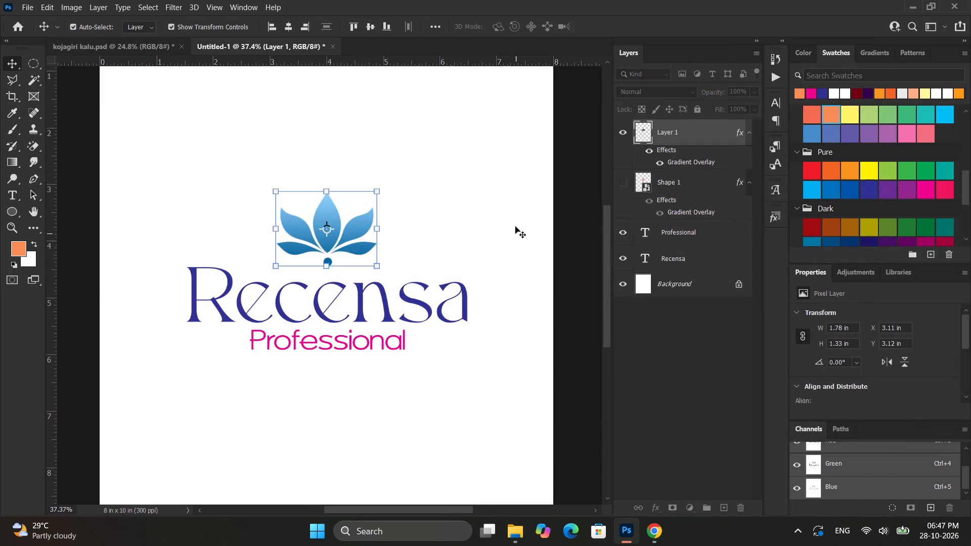
Scale the lotus and both text lines together to about 108%, keeping them horizontally centered on the page.
click(515, 226)
alt+scroll(417, 240, down, 9)
alt+scroll(376, 263, up, 4)
click(343, 248)
shift+click(351, 245)
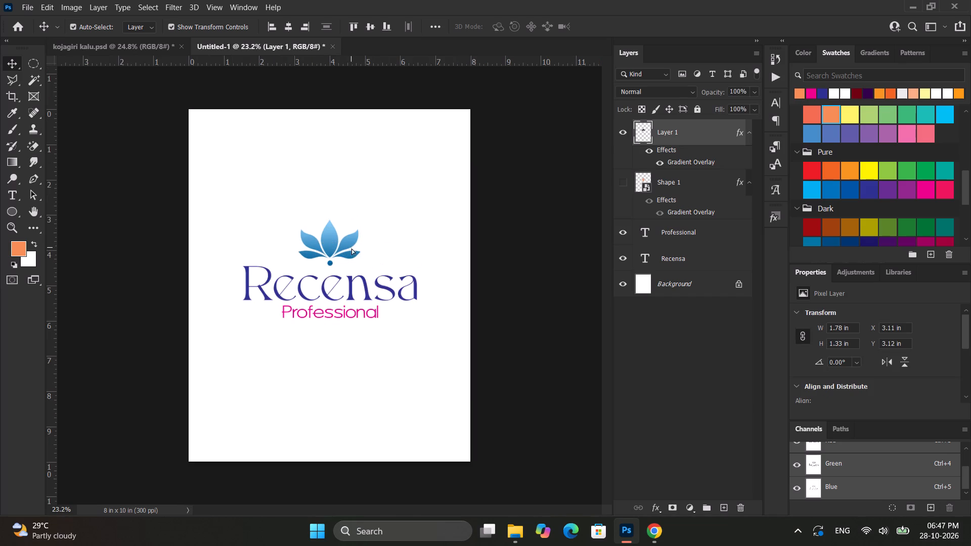
click(478, 262)
alt+scroll(412, 277, down, 3)
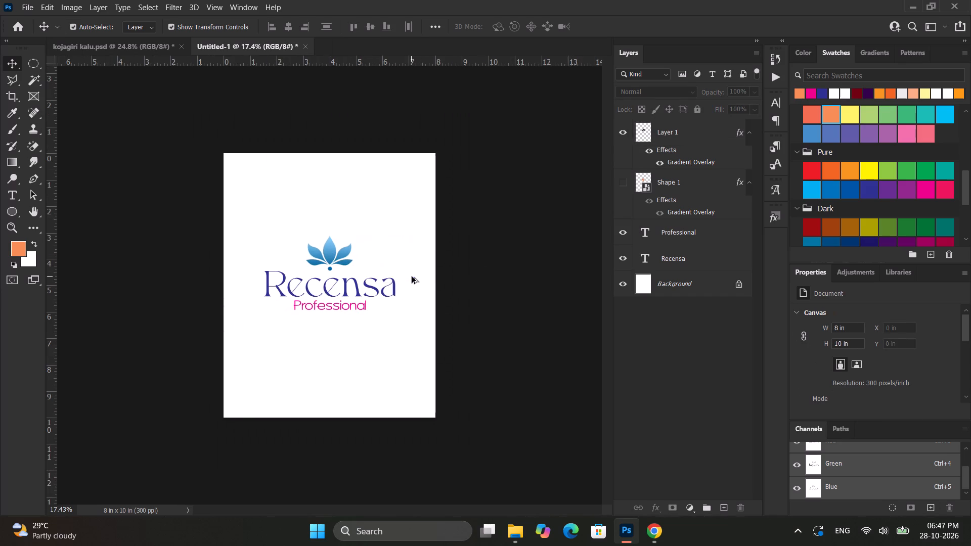
alt+scroll(327, 221, up, 1)
drag(191, 236, 446, 323)
alt+drag(407, 232, 411, 224)
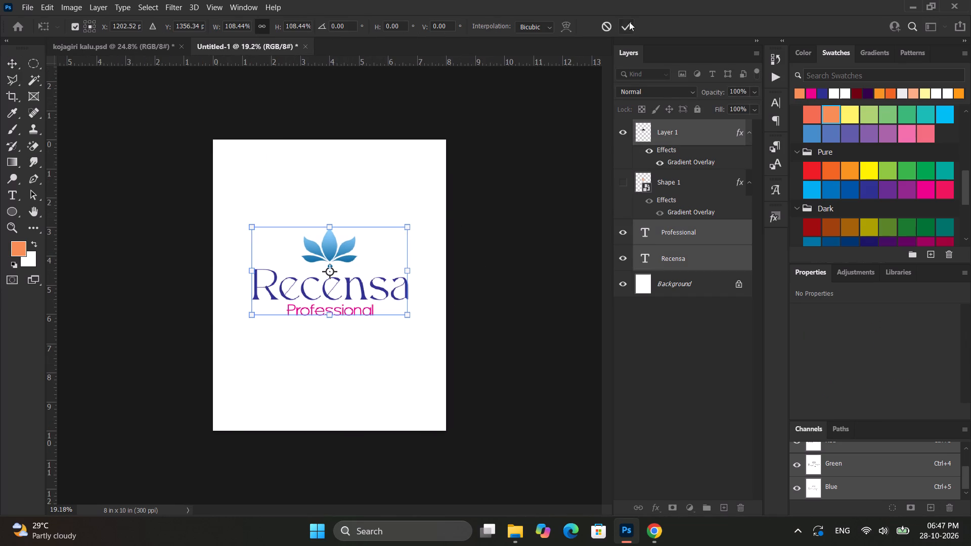
click(629, 22)
click(577, 155)
Set the document's background fill to a very pale yellowish cream.
scroll(840, 274, down, 6)
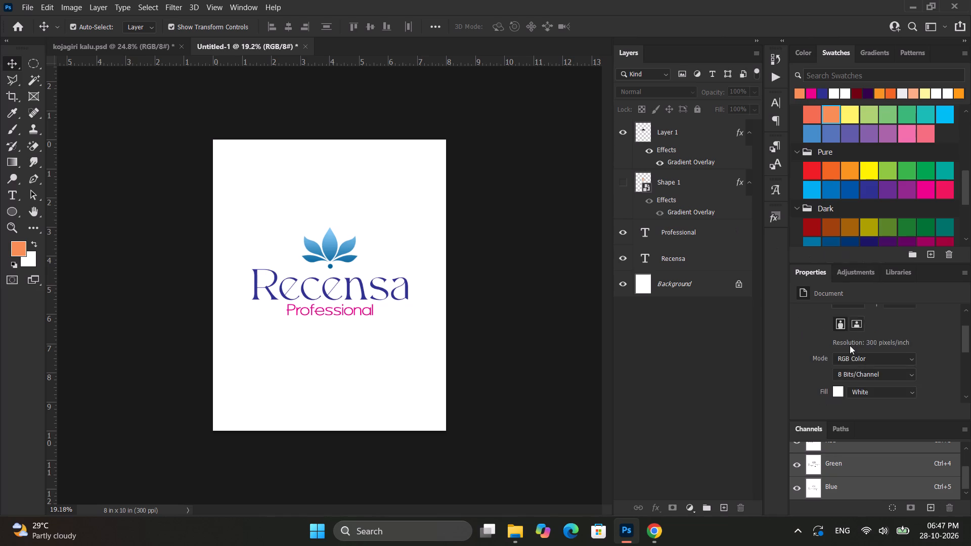
scroll(850, 345, down, 4)
click(838, 360)
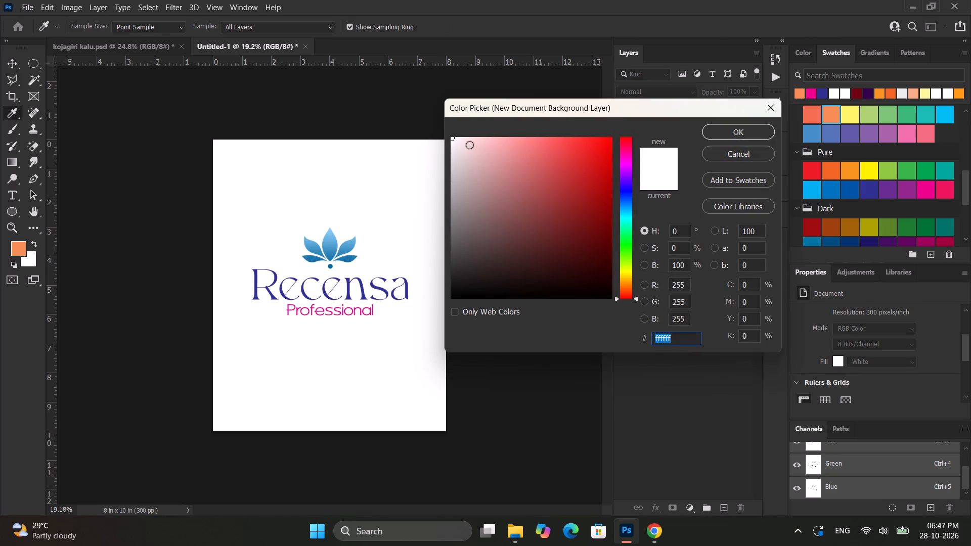
drag(469, 145, 463, 127)
drag(625, 274, 625, 267)
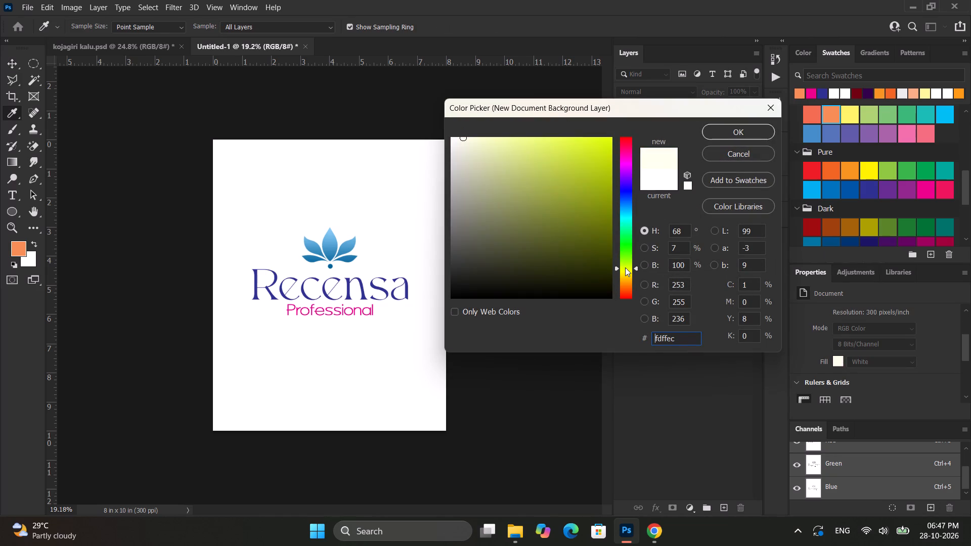
drag(625, 267, 627, 265)
click(737, 131)
click(532, 267)
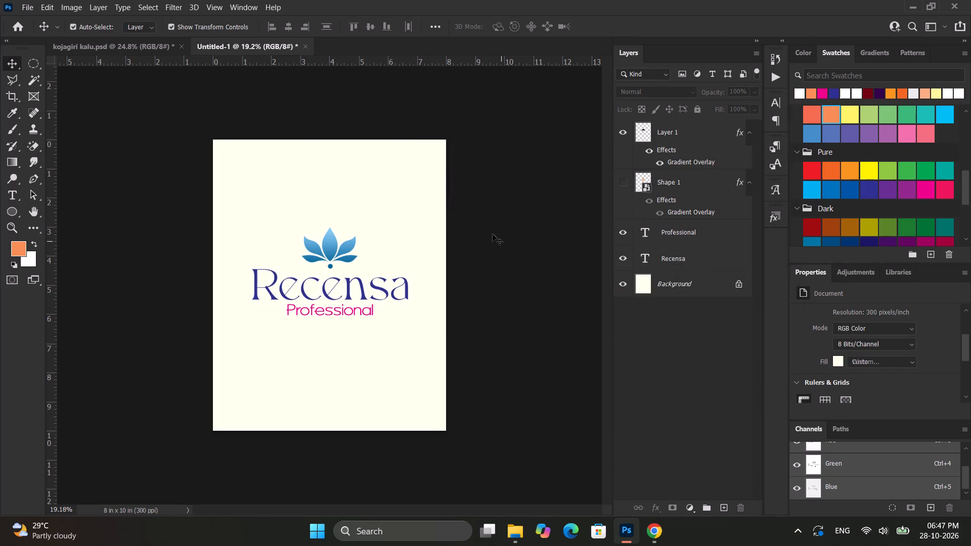
Search the web for "color hunt" in a new Chrome tab, open its Cream palettes page and return to Photoshop.
click(649, 532)
click(751, 14)
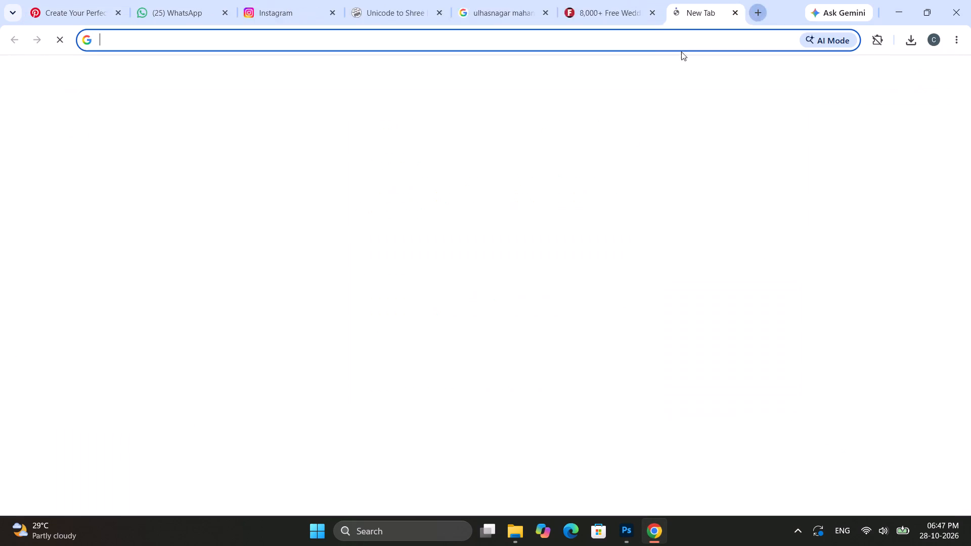
click(578, 38)
text(color hunt)
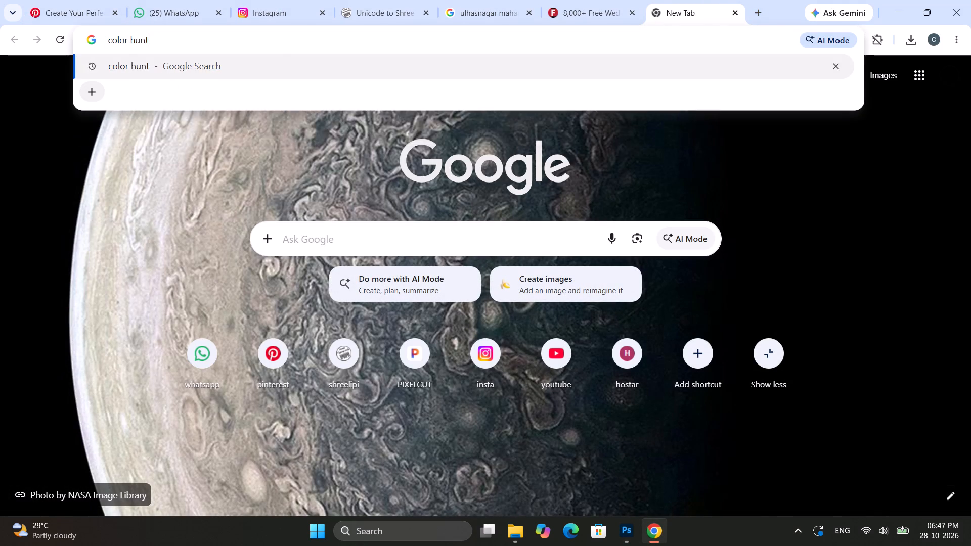
key(Return)
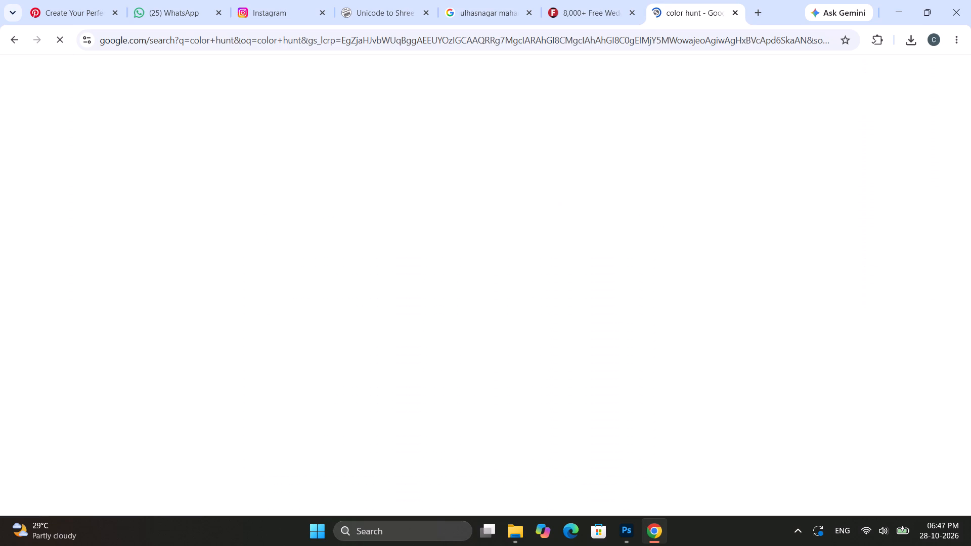
click(351, 194)
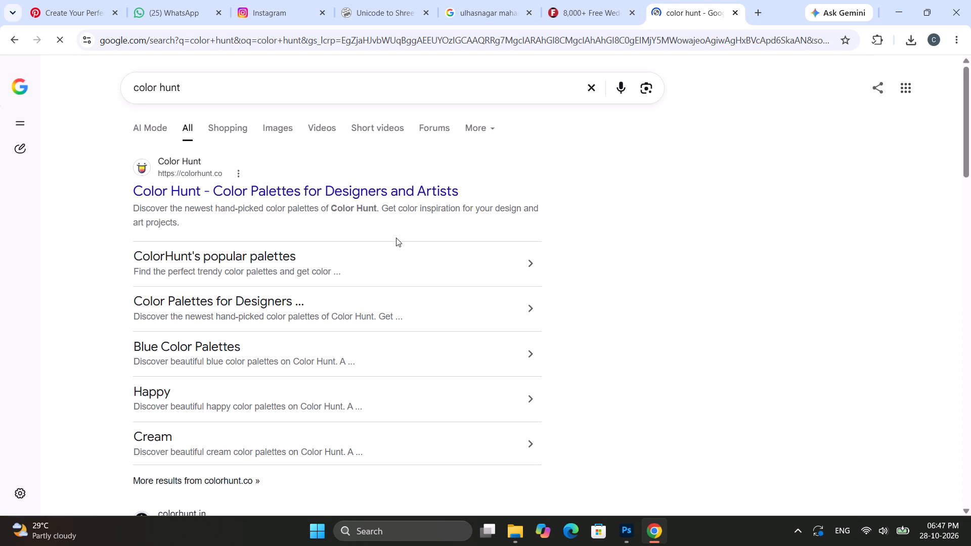
click(190, 440)
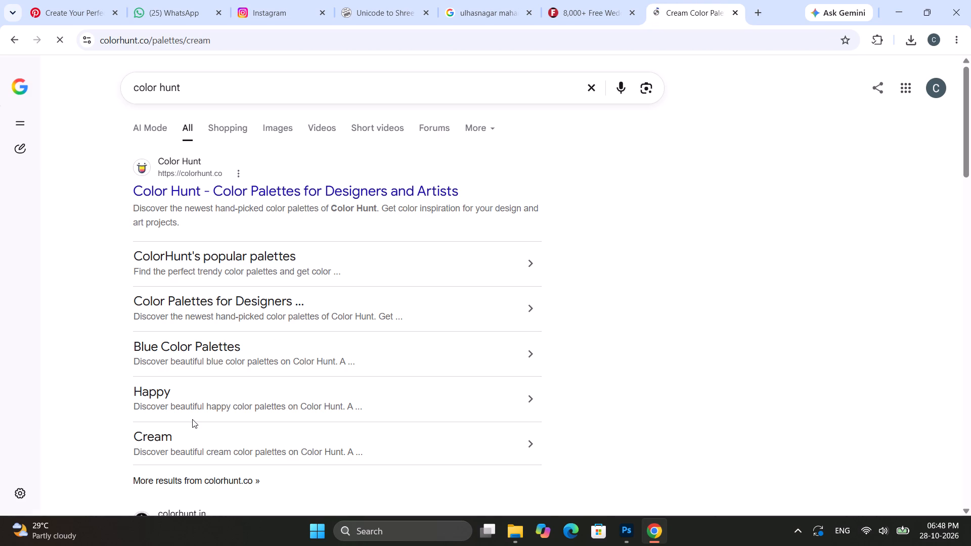
scroll(192, 419, up, 4)
click(897, 17)
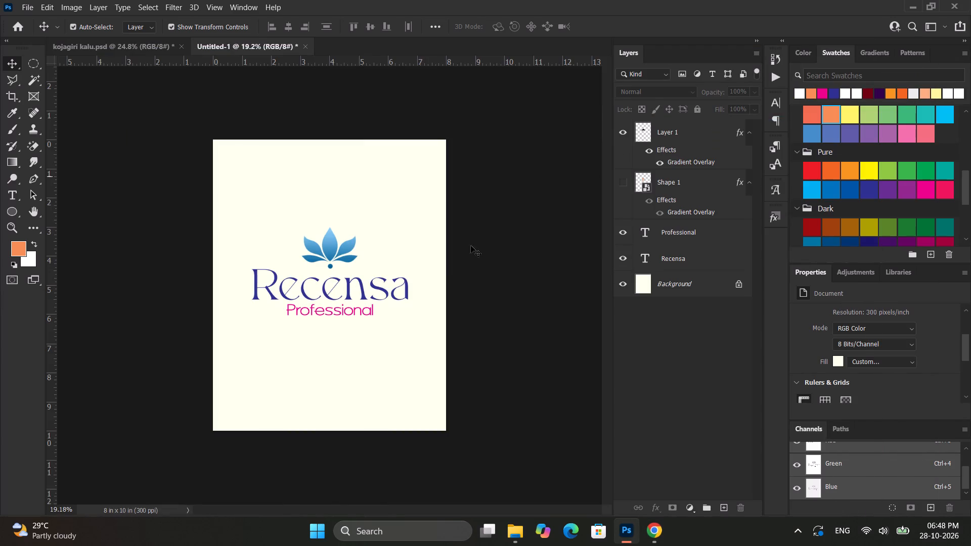
Examine the logo up close and compare the flame and lotus symbols by switching their layers' visibility.
alt+scroll(314, 304, up, 8)
alt+scroll(395, 280, up, 4)
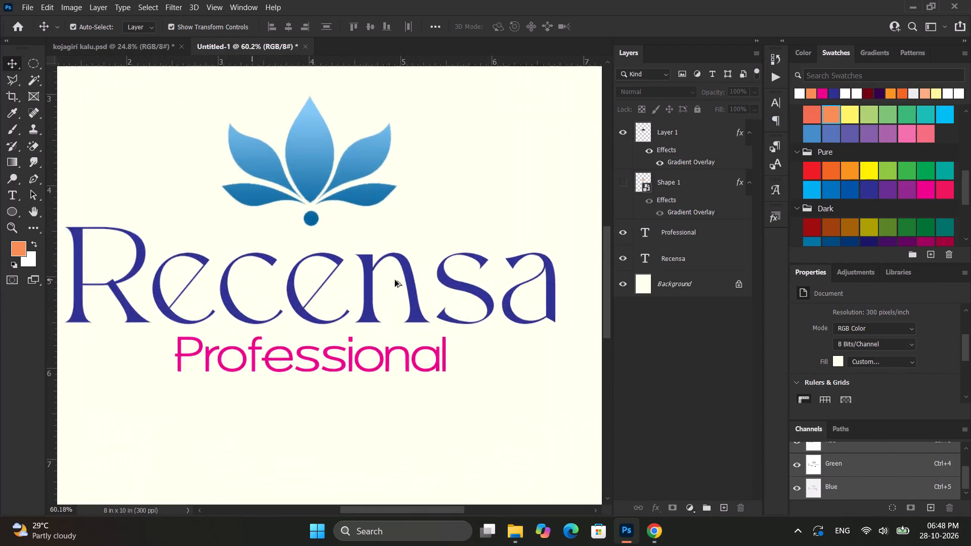
alt+scroll(395, 280, up, 2)
alt+scroll(395, 280, down, 14)
alt+scroll(320, 246, up, 16)
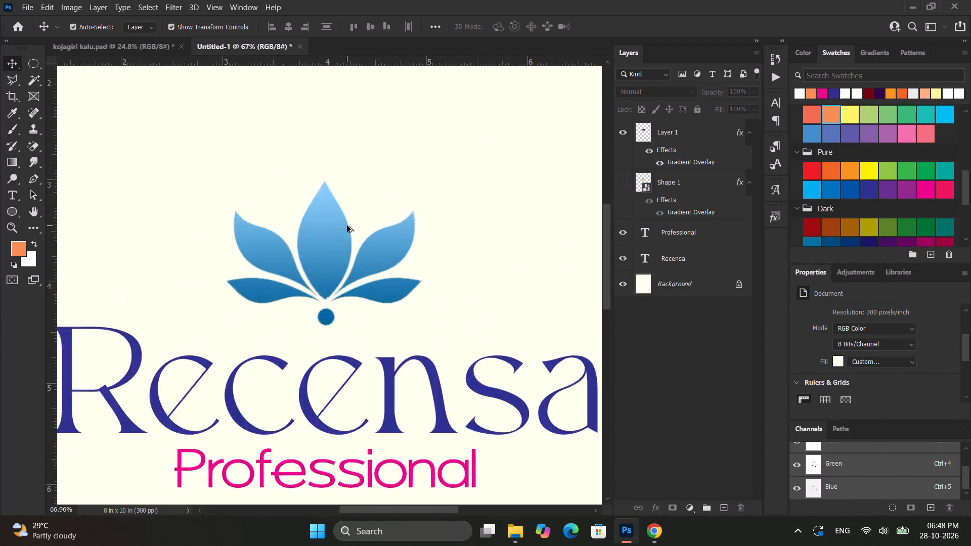
alt+scroll(347, 225, up, 5)
alt+scroll(345, 225, down, 12)
click(624, 187)
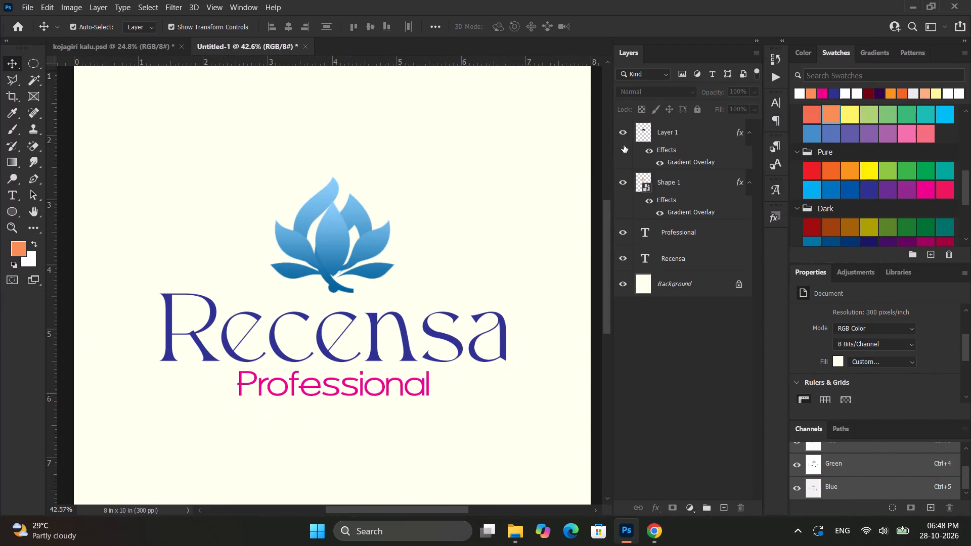
click(621, 134)
alt+scroll(621, 134, down, 20)
alt+scroll(621, 134, down, 1)
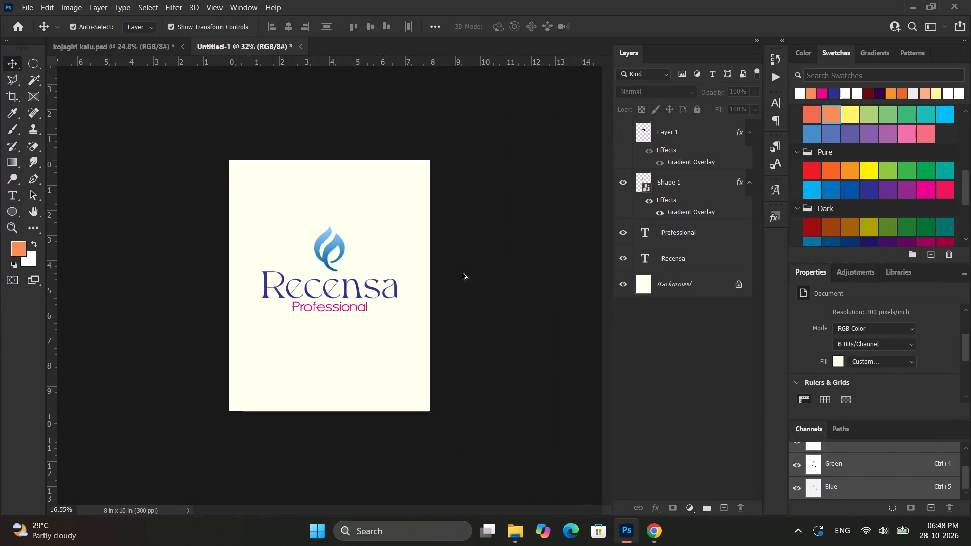
click(623, 129)
click(618, 184)
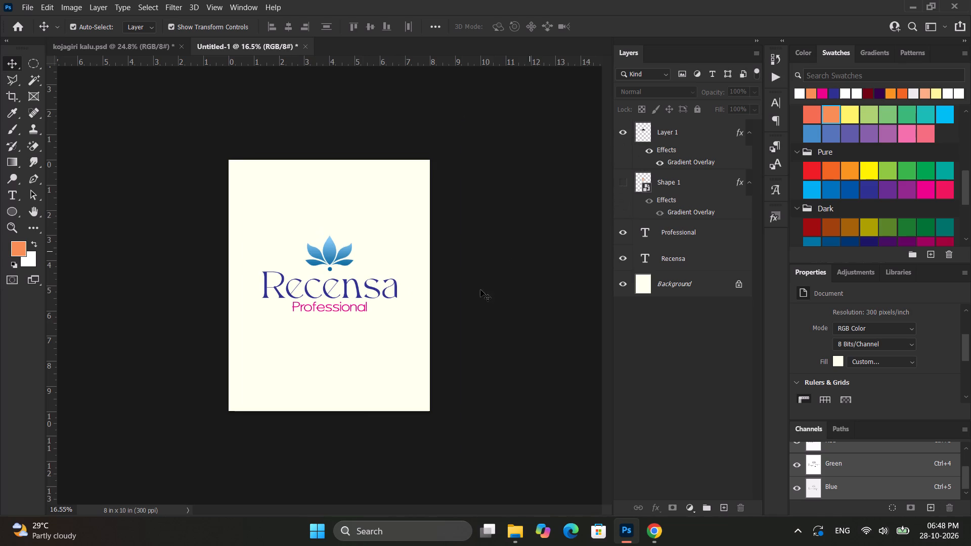
click(476, 289)
alt+scroll(398, 305, down, 4)
alt+scroll(395, 306, up, 7)
Copy the cream color code #FFF4DE from the pink-and-cream palette on Color Hunt in Chrome.
click(656, 529)
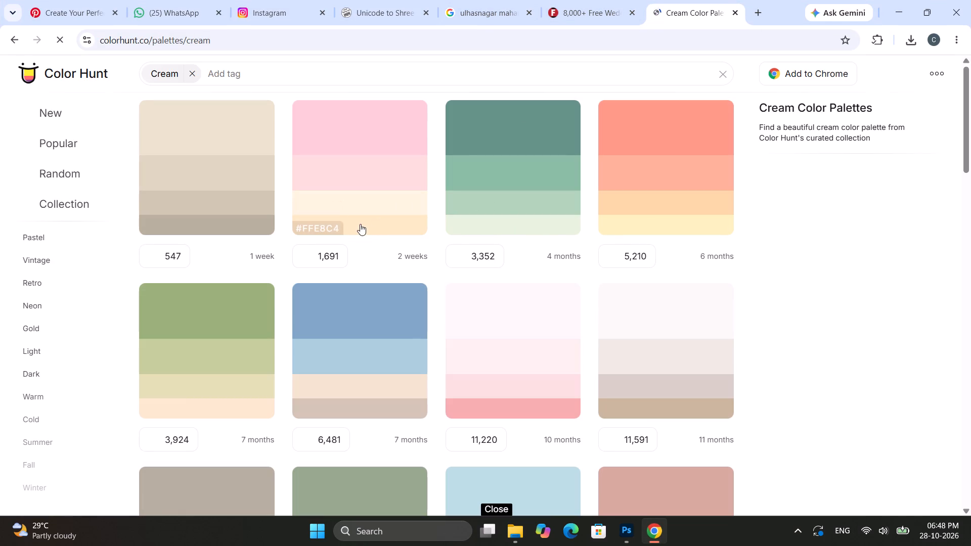
click(311, 205)
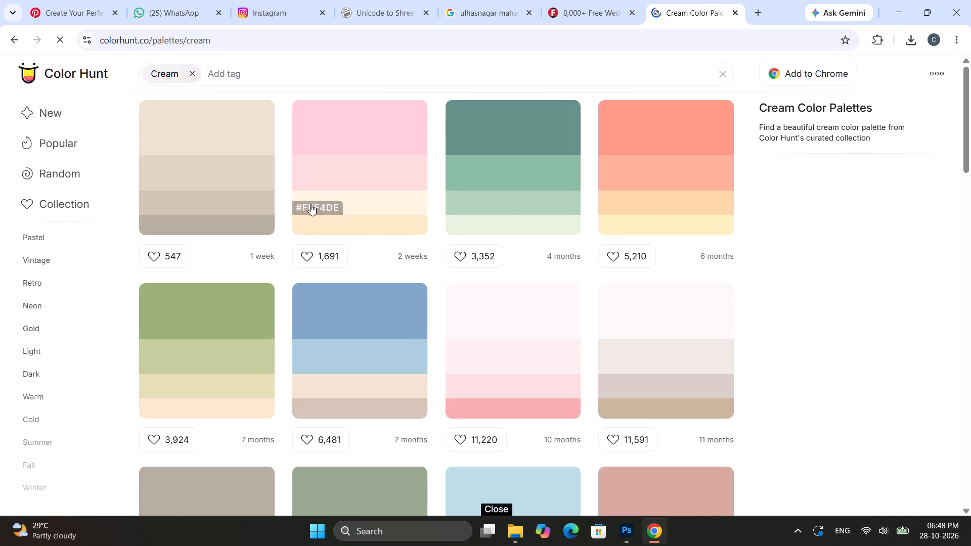
click(891, 12)
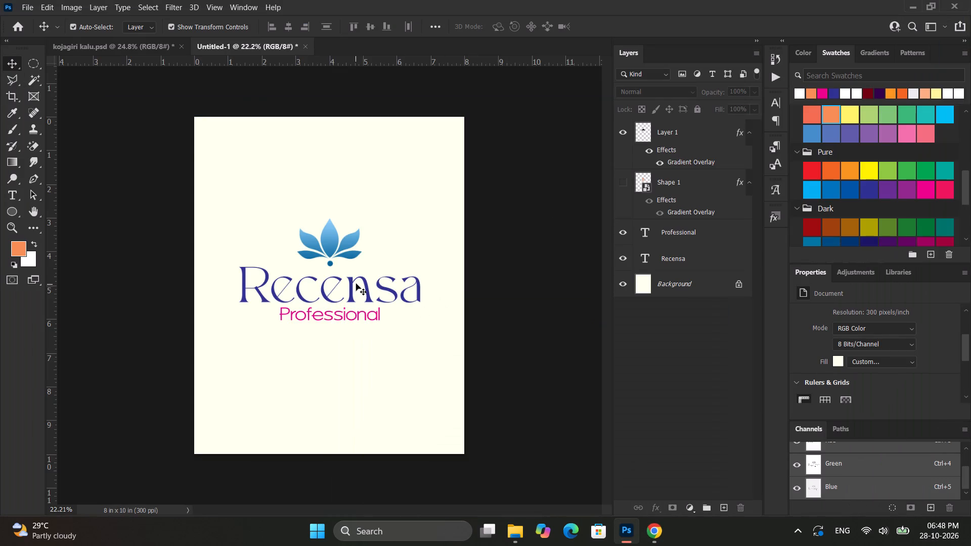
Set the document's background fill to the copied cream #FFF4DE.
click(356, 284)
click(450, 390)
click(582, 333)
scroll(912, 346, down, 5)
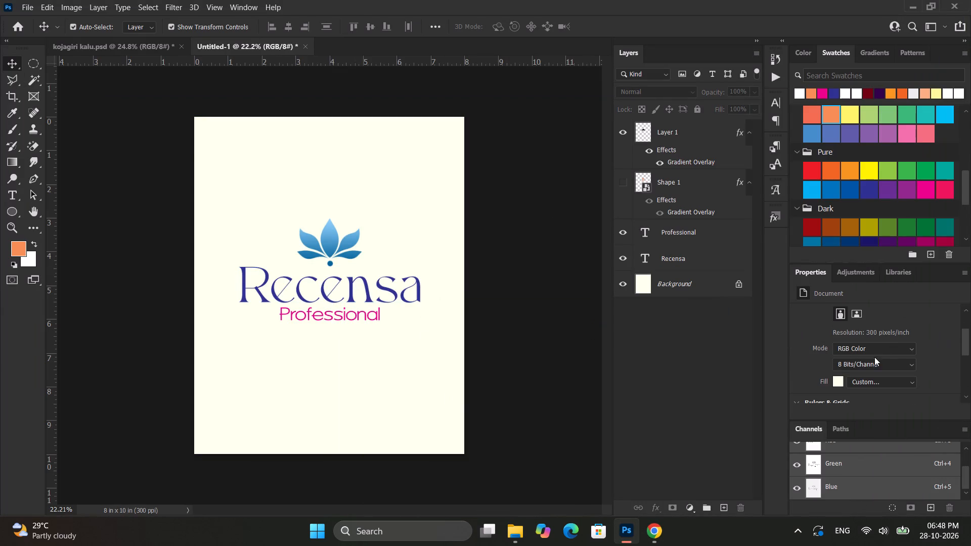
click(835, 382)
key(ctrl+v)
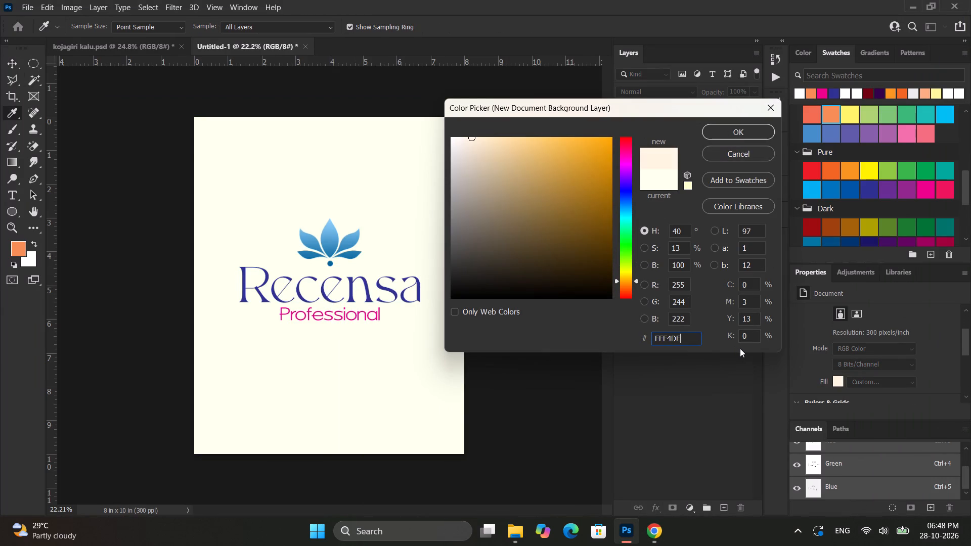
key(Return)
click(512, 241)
Copy the dark green #659287 from the green palette on Color Hunt in Chrome and return to Photoshop.
alt+scroll(303, 260, up, 3)
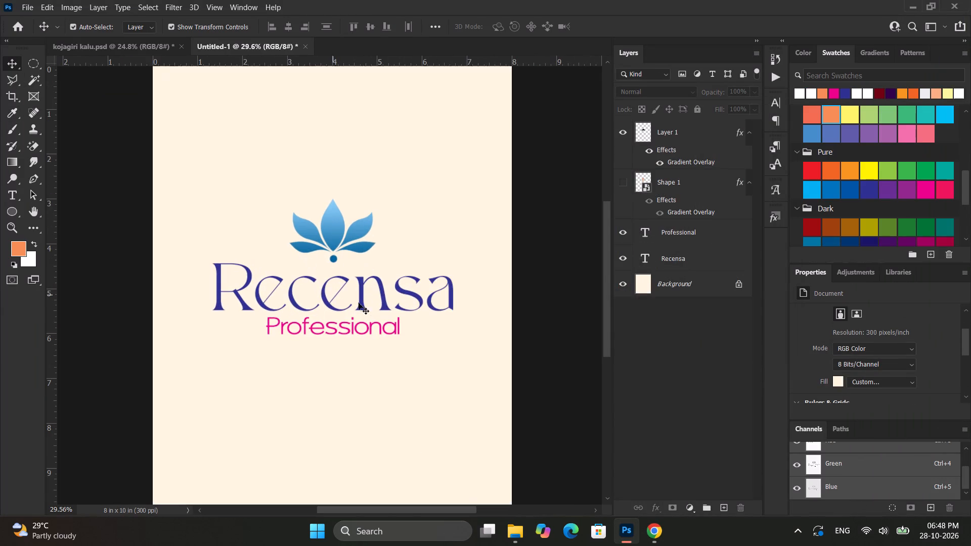
click(365, 304)
click(373, 339)
click(382, 333)
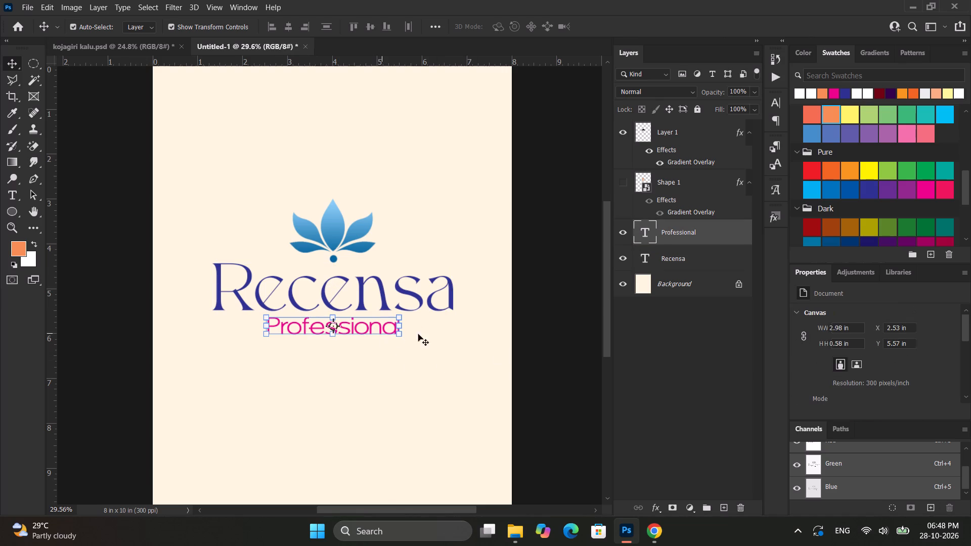
scroll(861, 352, down, 7)
click(645, 528)
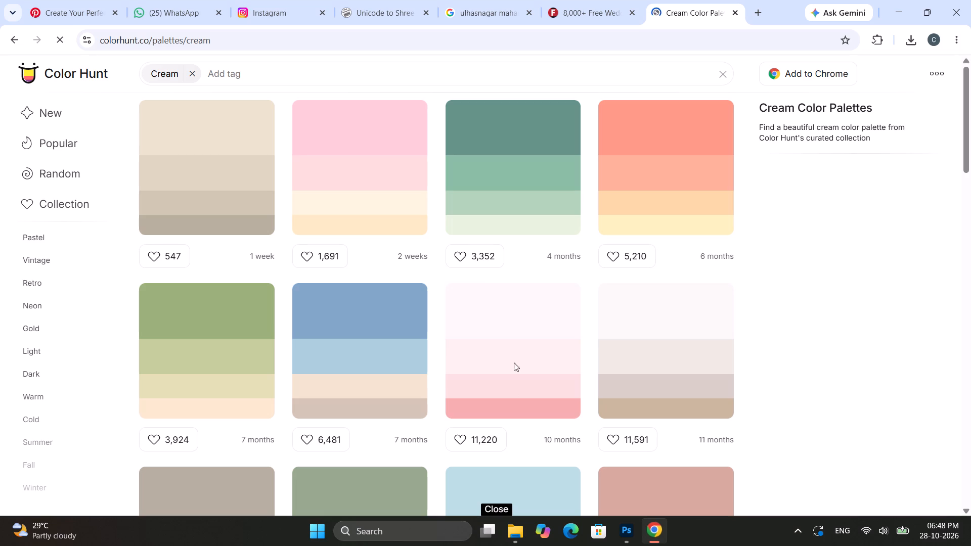
click(330, 150)
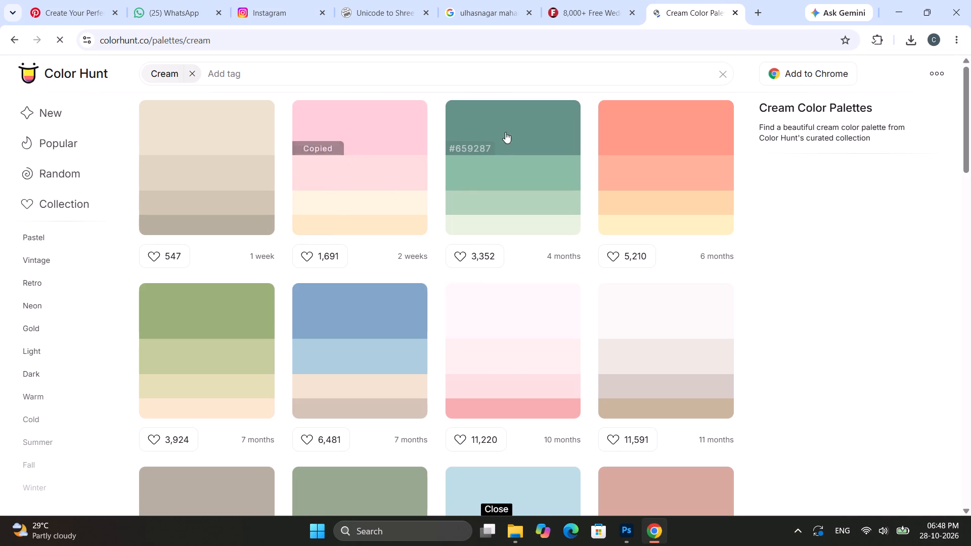
click(464, 149)
click(903, 0)
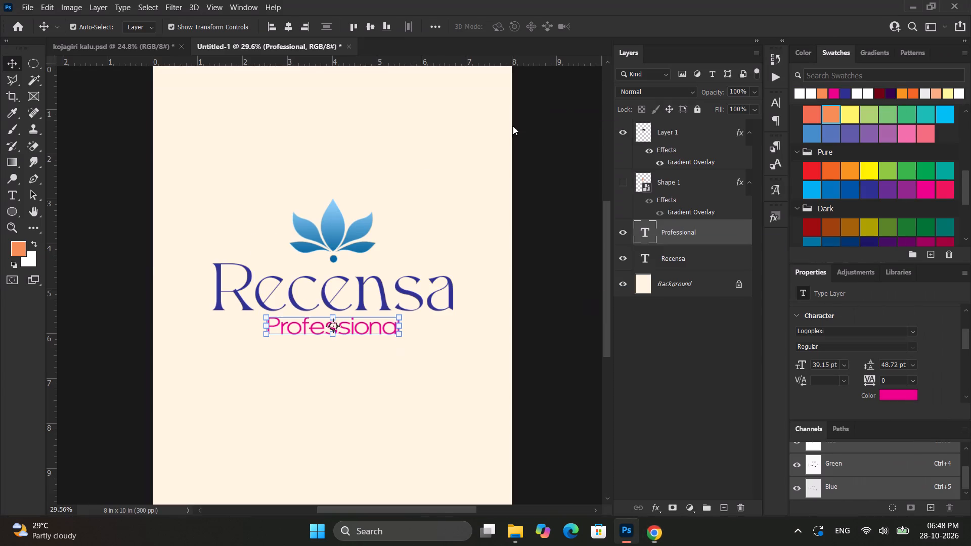
Set the Recensa text color to the copied dark green #659287.
click(365, 277)
scroll(856, 345, down, 5)
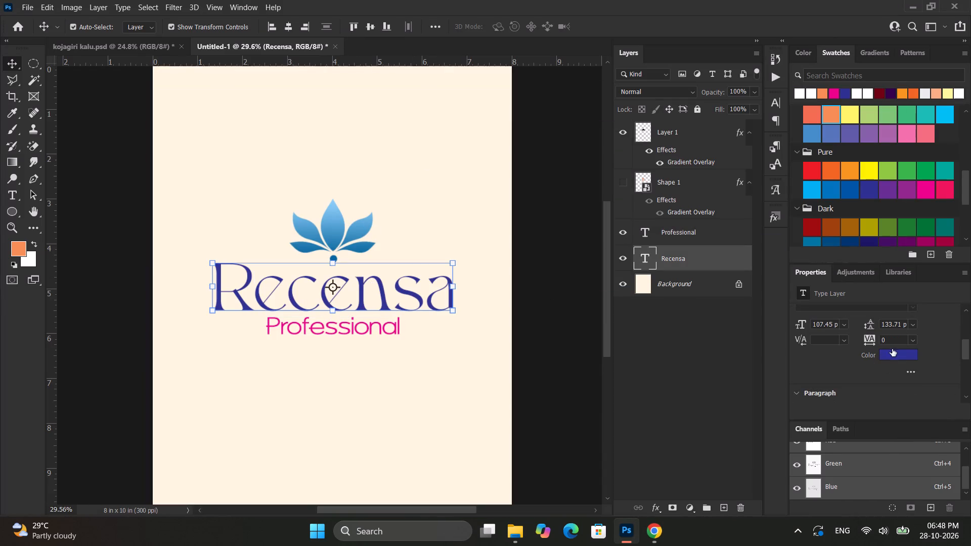
click(896, 343)
key(ctrl+v)
key(Return)
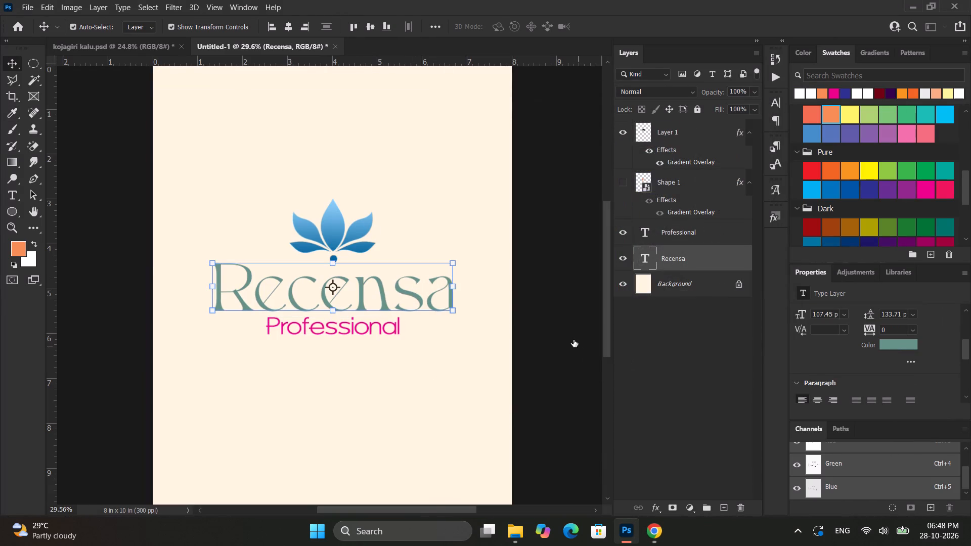
click(570, 328)
alt+scroll(483, 316, down, 5)
alt+scroll(543, 406, up, 1)
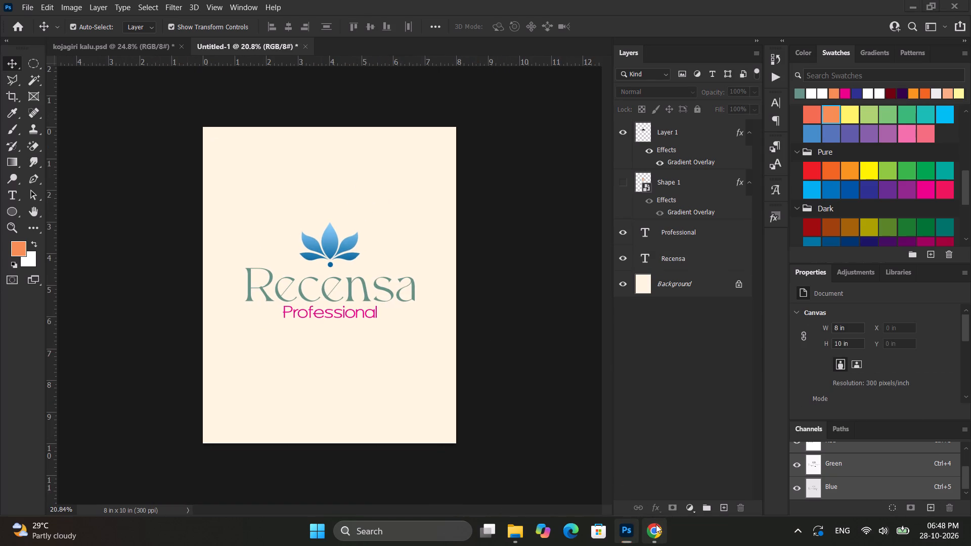
Copy the palest green, #E6F2DD, from Color Hunt's green palette in Chrome and set it as the document's background fill in Photoshop.
click(656, 524)
click(468, 222)
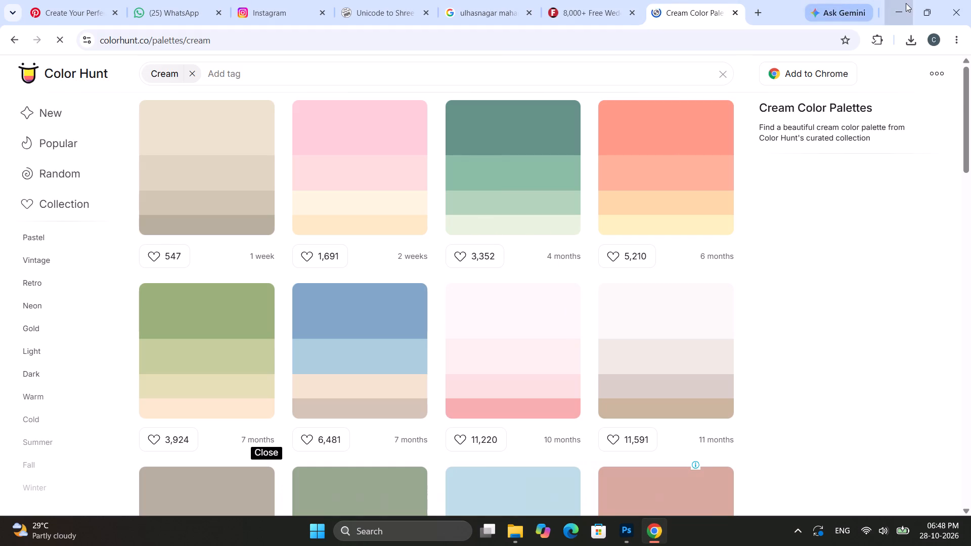
click(906, 3)
scroll(859, 377, down, 4)
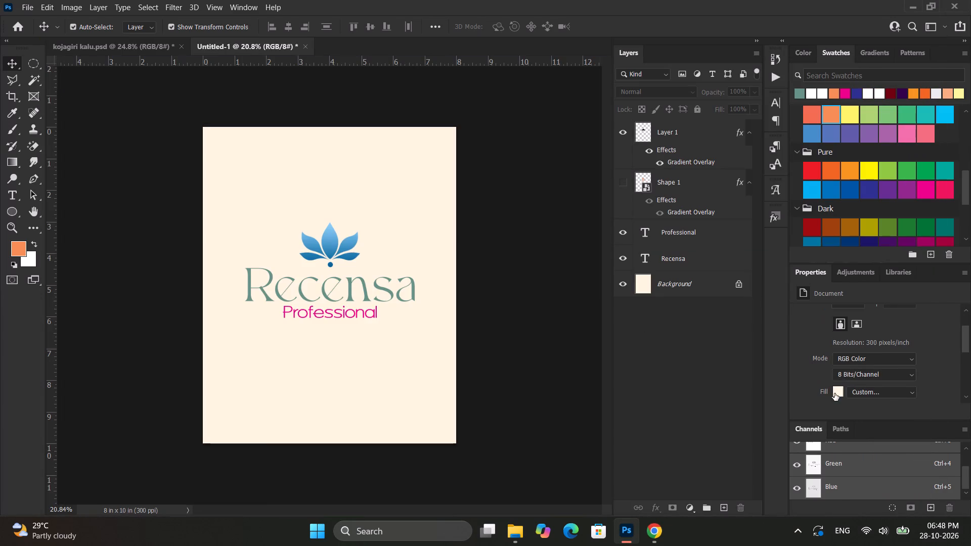
click(835, 393)
key(ctrl+v)
key(Return)
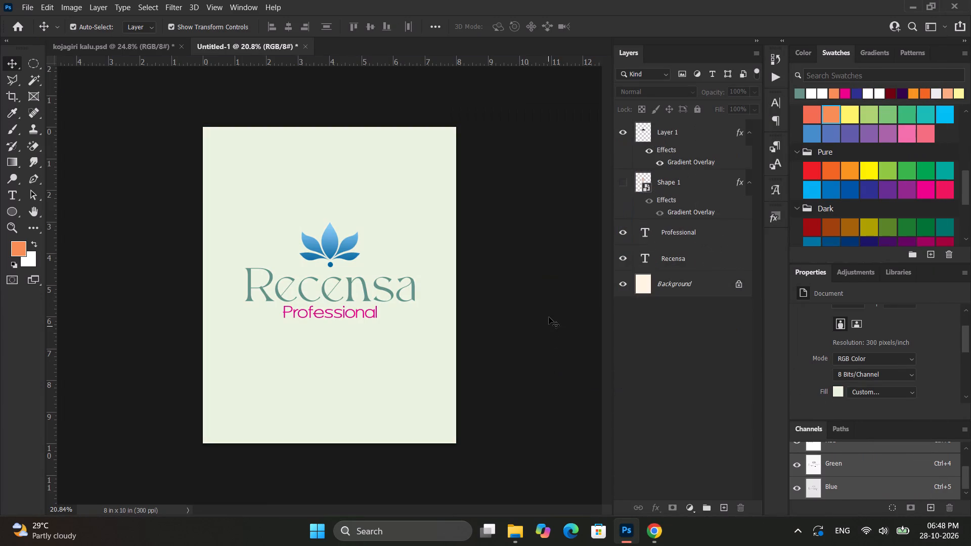
click(549, 315)
Copy the light green #B1D3B9 from the same Color Hunt palette and apply it as the Professional text's color in Photoshop.
alt+scroll(382, 300, up, 5)
click(348, 332)
click(358, 327)
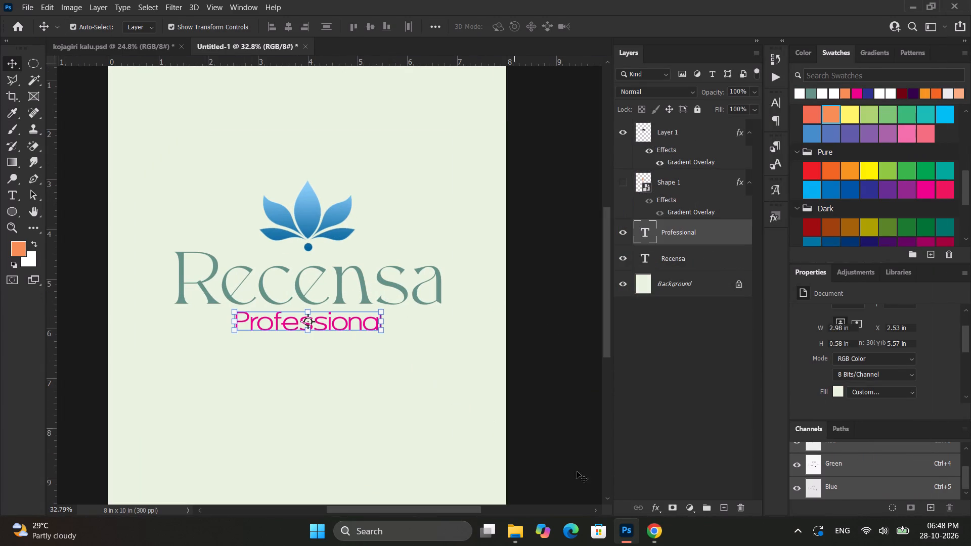
click(656, 528)
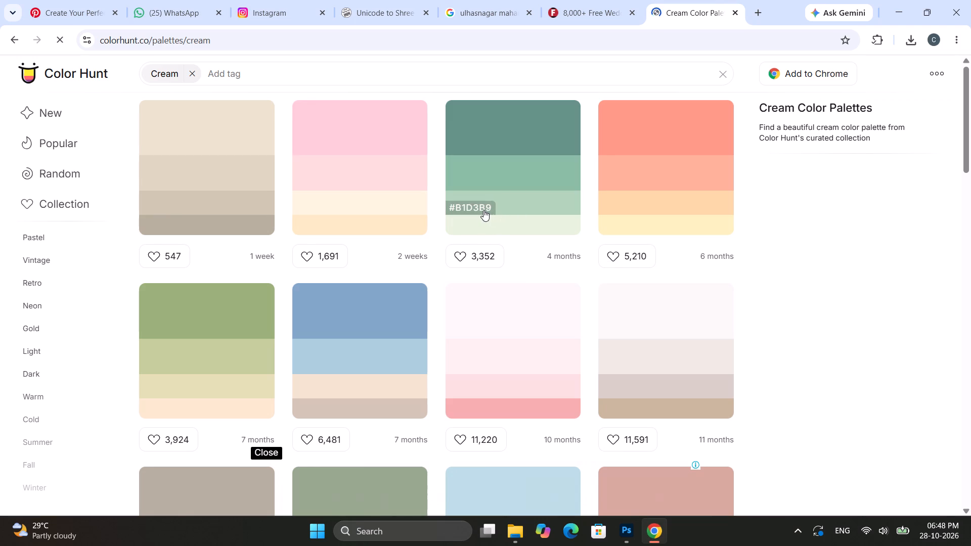
click(483, 210)
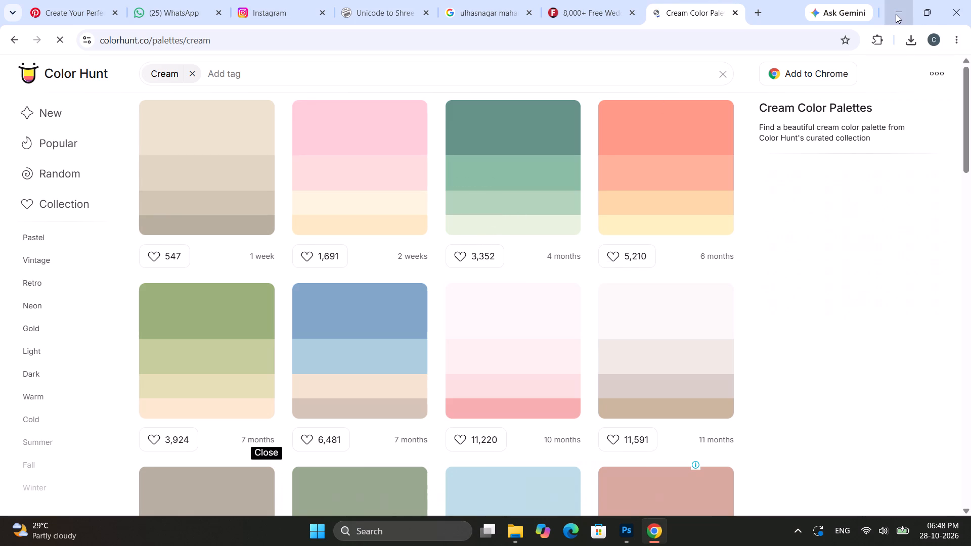
click(896, 14)
scroll(849, 364, down, 5)
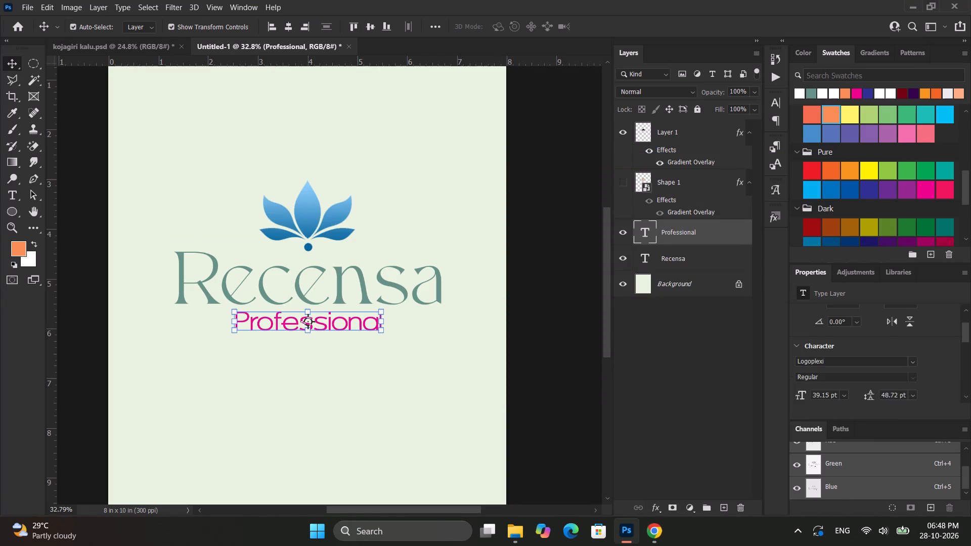
scroll(887, 394, down, 3)
click(893, 383)
key(ctrl+v)
key(Return)
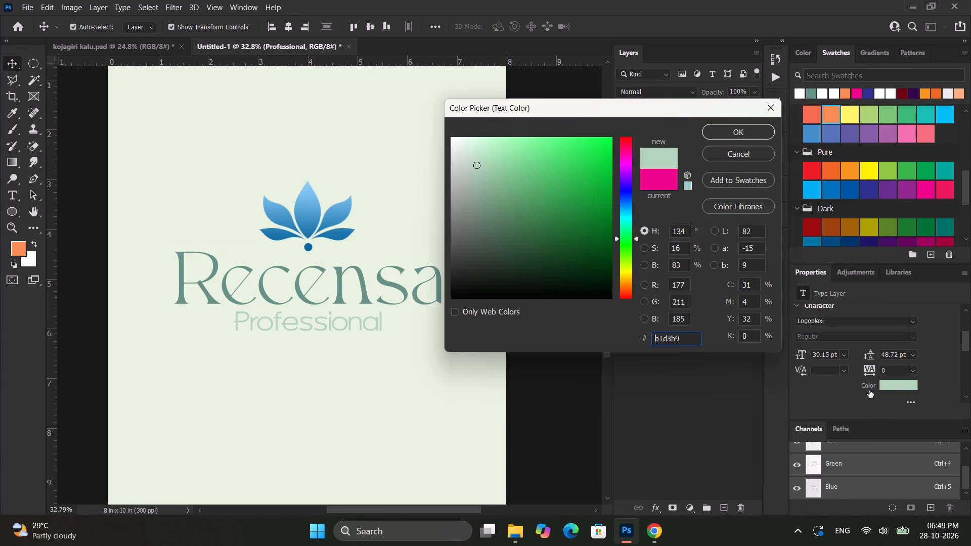
click(533, 259)
alt+scroll(528, 259, down, 6)
alt+scroll(478, 283, up, 4)
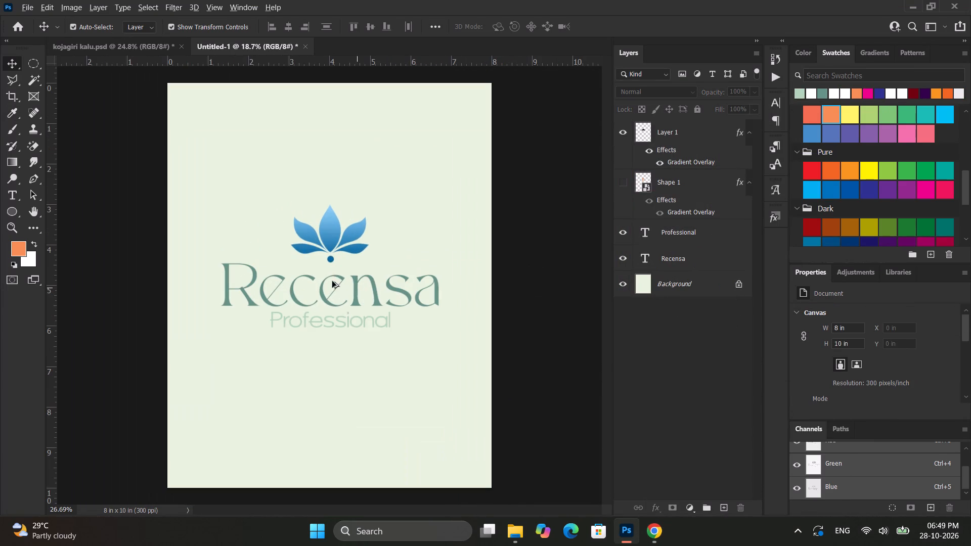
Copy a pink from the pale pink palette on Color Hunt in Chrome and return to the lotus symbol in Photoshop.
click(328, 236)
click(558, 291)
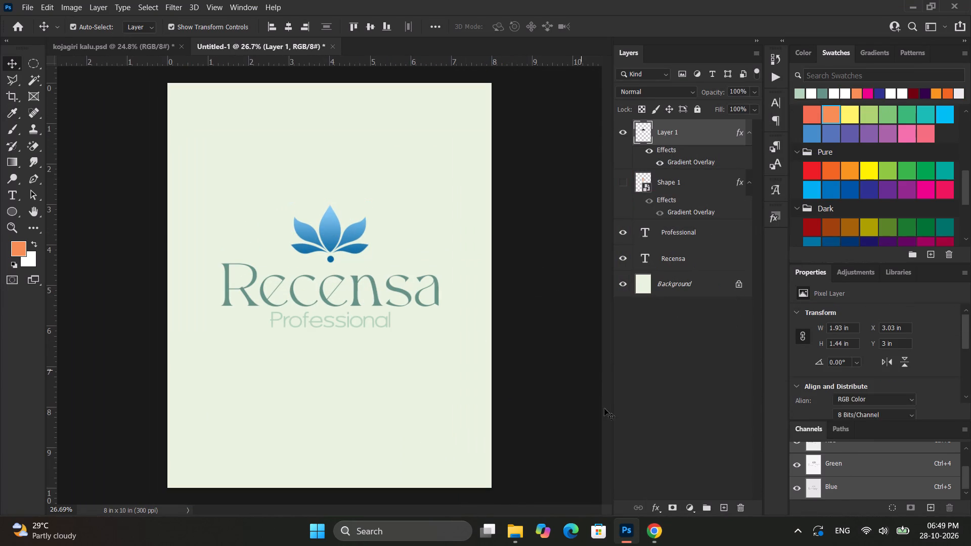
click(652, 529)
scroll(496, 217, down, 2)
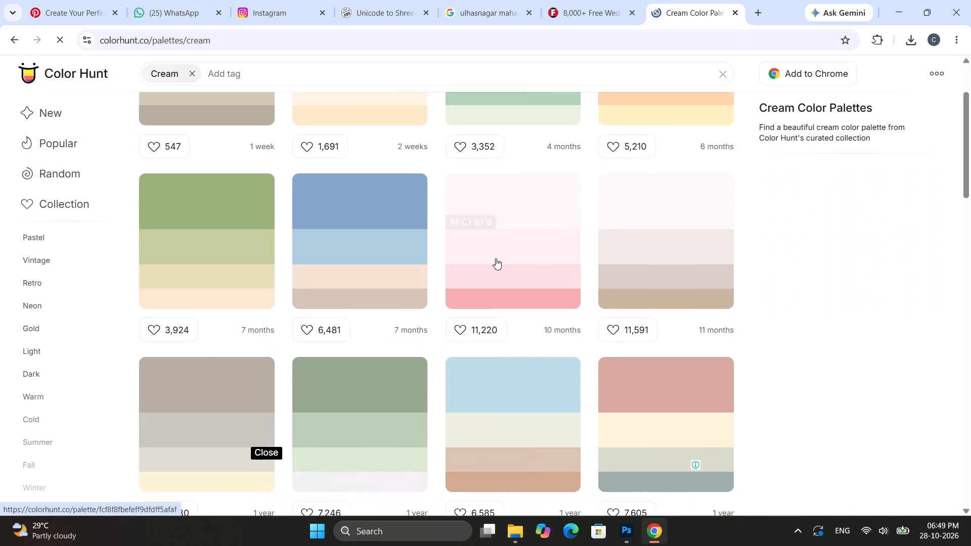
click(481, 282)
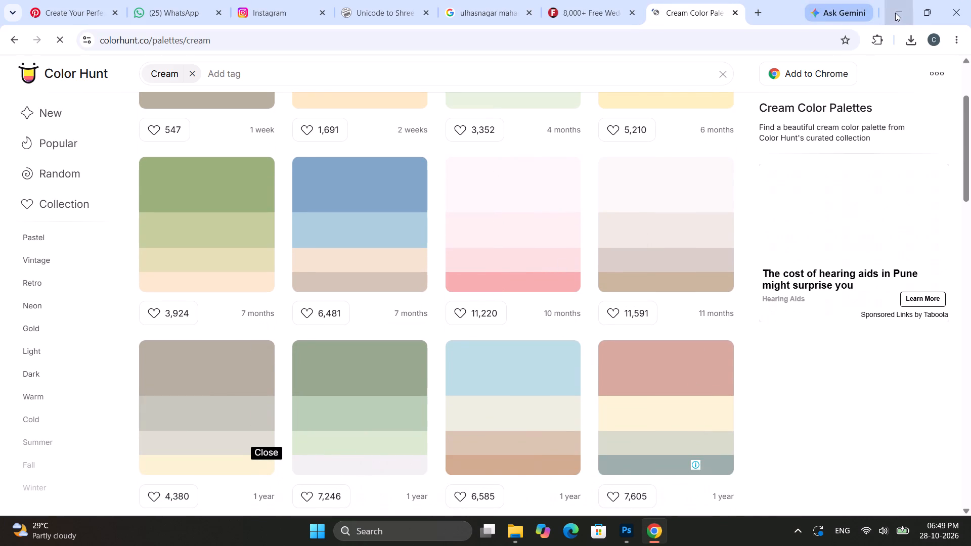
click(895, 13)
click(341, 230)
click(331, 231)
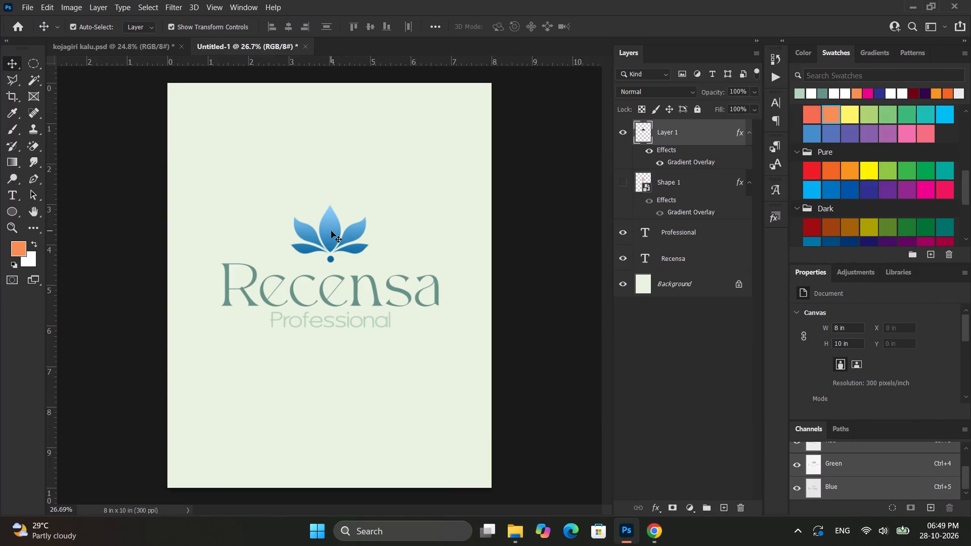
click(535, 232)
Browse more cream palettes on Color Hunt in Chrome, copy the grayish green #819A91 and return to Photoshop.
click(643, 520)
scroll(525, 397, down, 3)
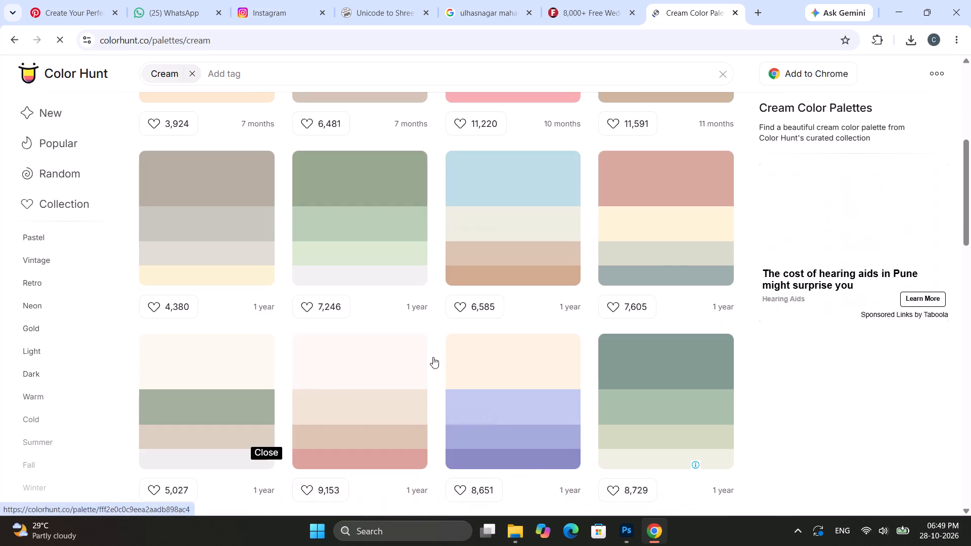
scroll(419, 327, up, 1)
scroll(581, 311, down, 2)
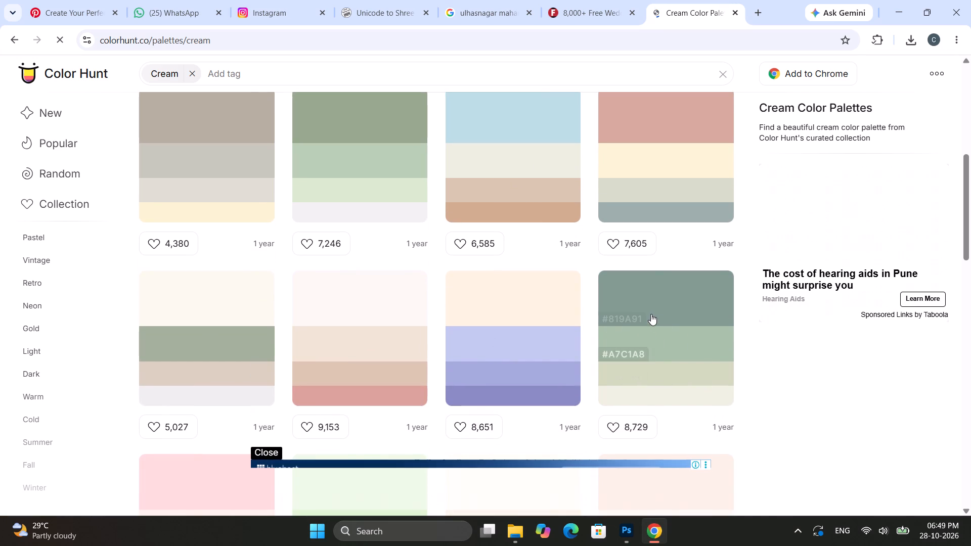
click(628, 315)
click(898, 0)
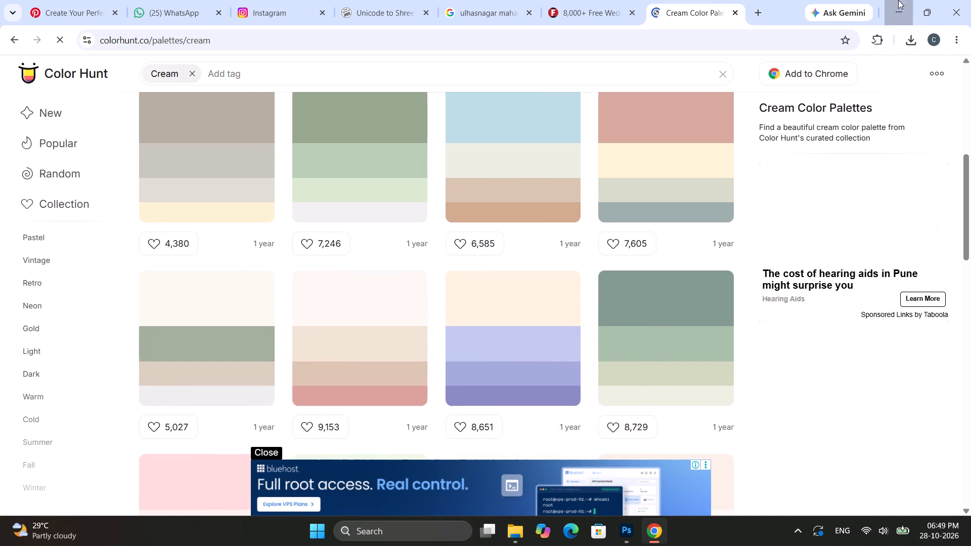
Add a Color Overlay to the lotus symbol's layer, sampling the Recensa text's green and adjusting it to teal green #4B9482.
click(335, 244)
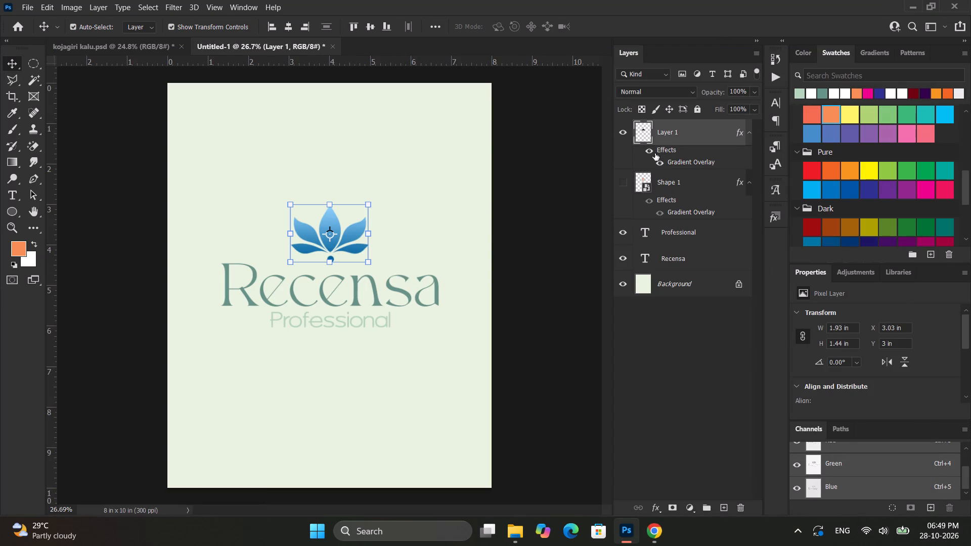
double_click(663, 145)
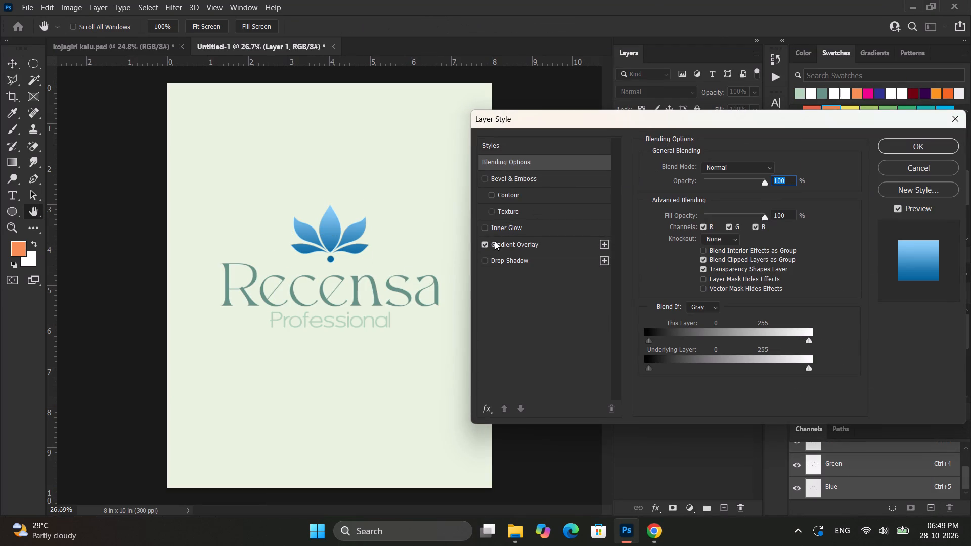
click(485, 412)
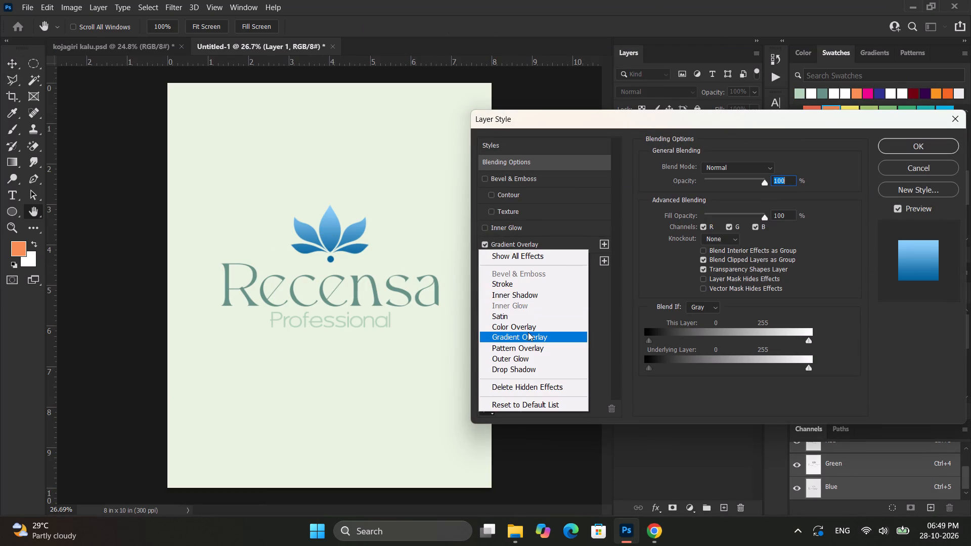
click(530, 328)
click(777, 164)
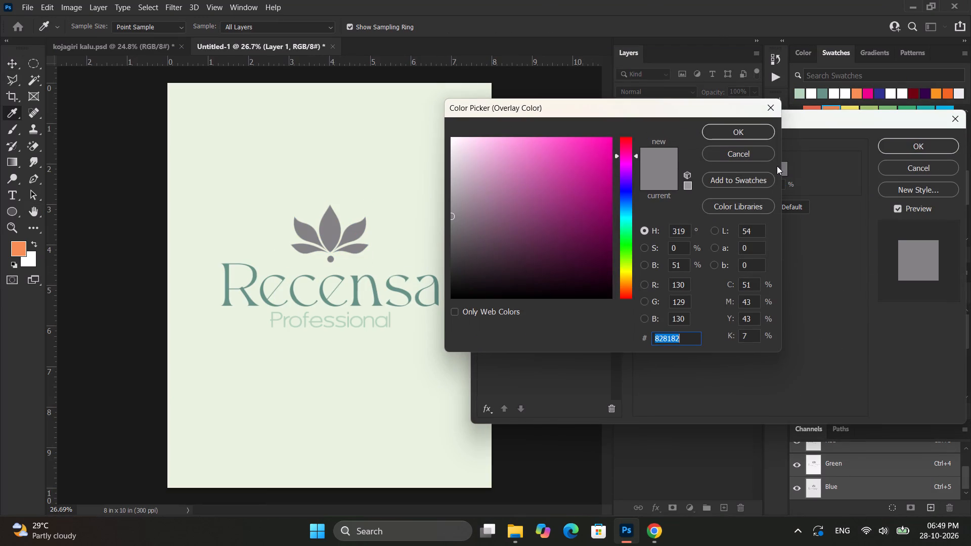
key(ctrl+v)
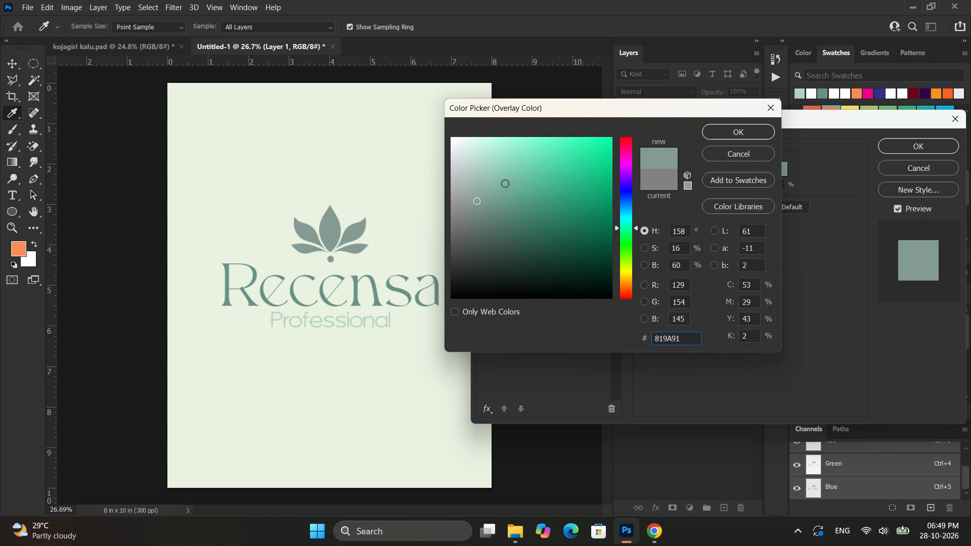
click(365, 277)
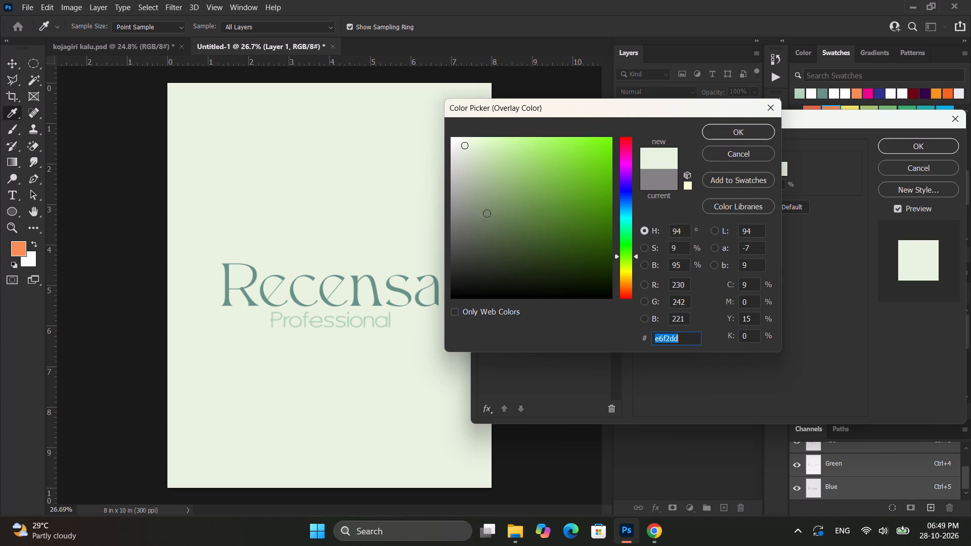
click(394, 289)
drag(523, 193, 527, 187)
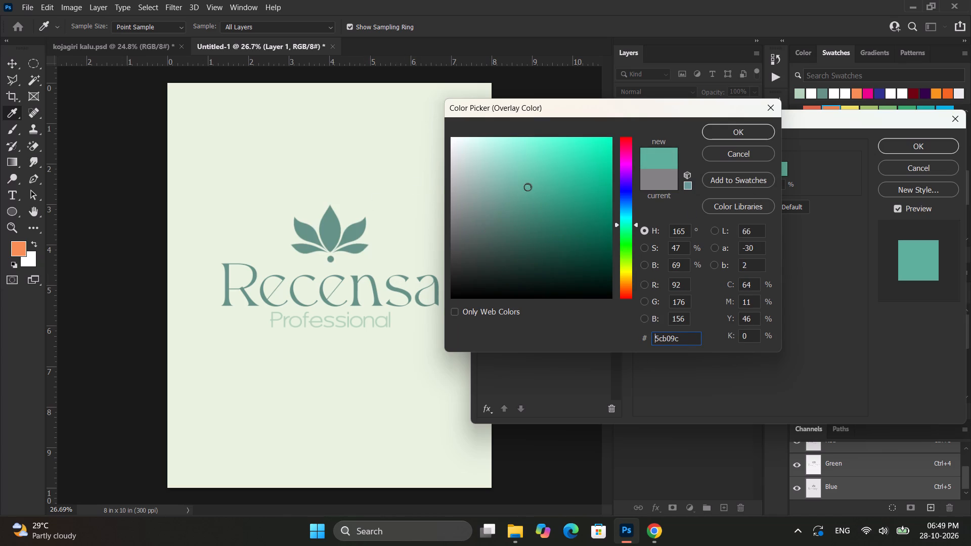
drag(531, 198, 531, 204)
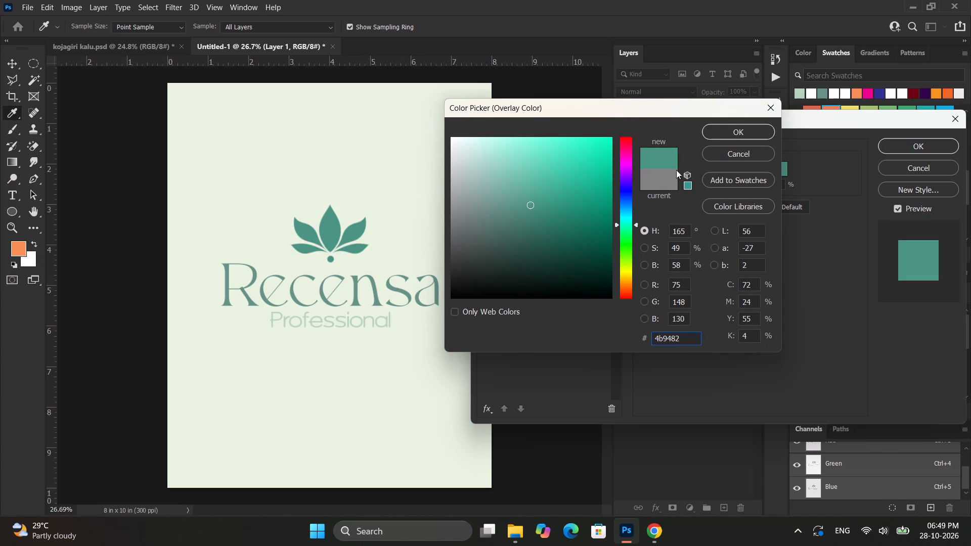
click(735, 135)
click(930, 143)
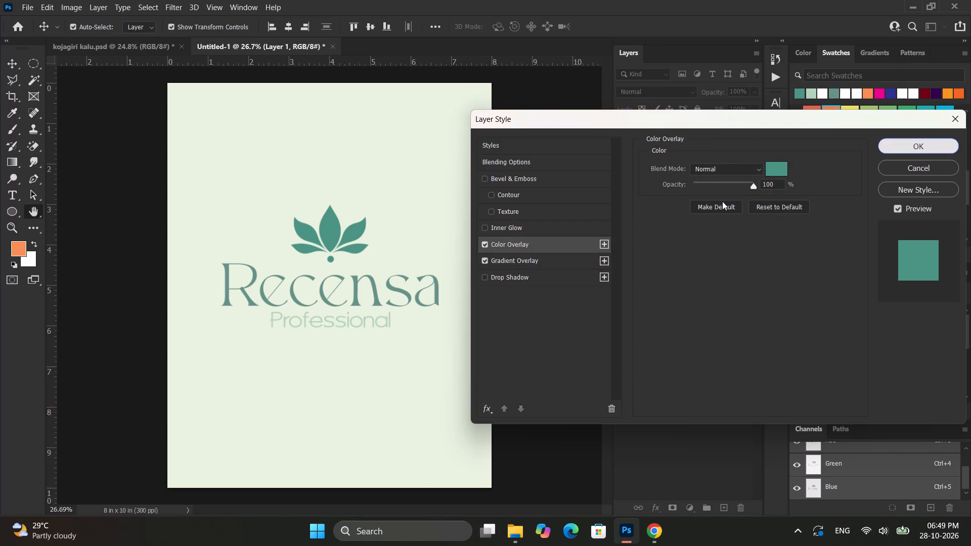
Inspect the green lotus symbol, Recensa wordmark and Professional text against the pale green background.
click(548, 249)
alt+scroll(531, 244, down, 6)
alt+scroll(508, 222, up, 4)
alt+scroll(368, 255, up, 6)
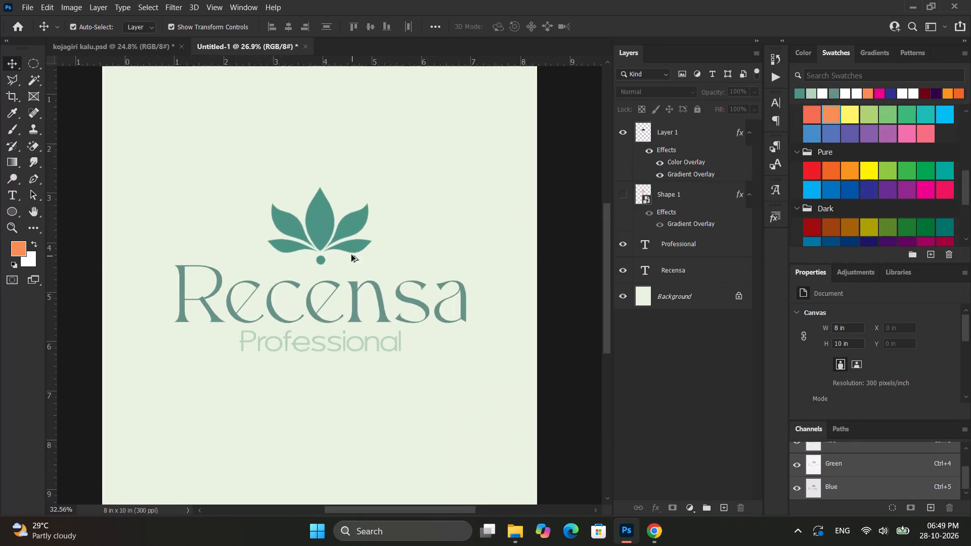
alt+scroll(351, 255, up, 5)
ctrl+scroll(350, 255, down, 7)
alt+scroll(366, 296, up, 11)
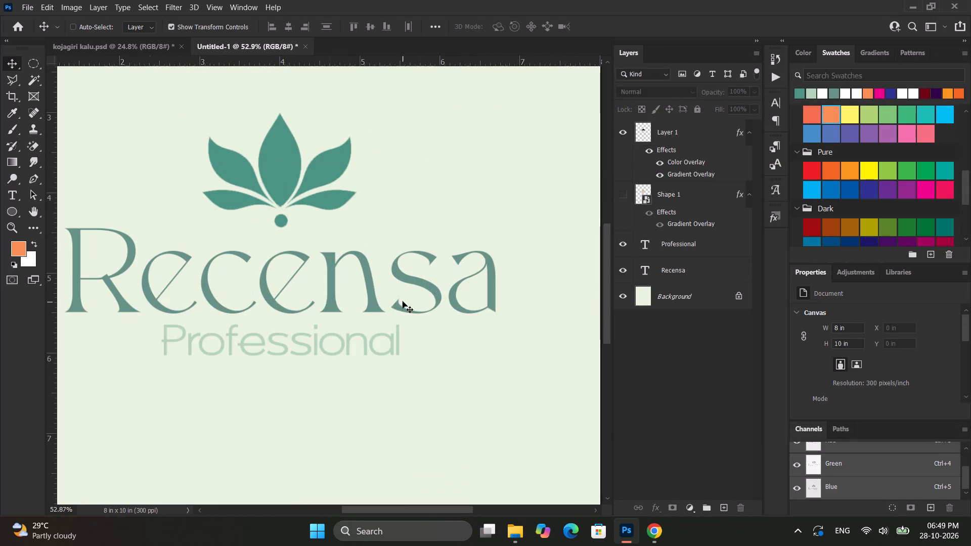
alt+scroll(403, 301, up, 8)
alt+scroll(412, 323, down, 11)
click(525, 318)
alt+scroll(378, 325, up, 5)
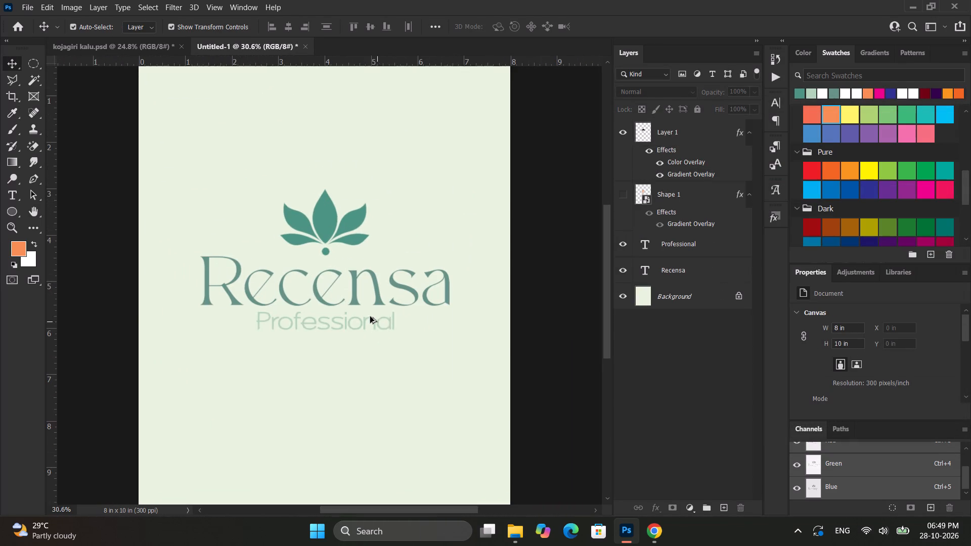
click(366, 314)
click(516, 319)
Browse the cream palettes on Color Hunt in Chrome, copy the deep purple from the pink-to-purple palette and return to Photoshop.
click(656, 540)
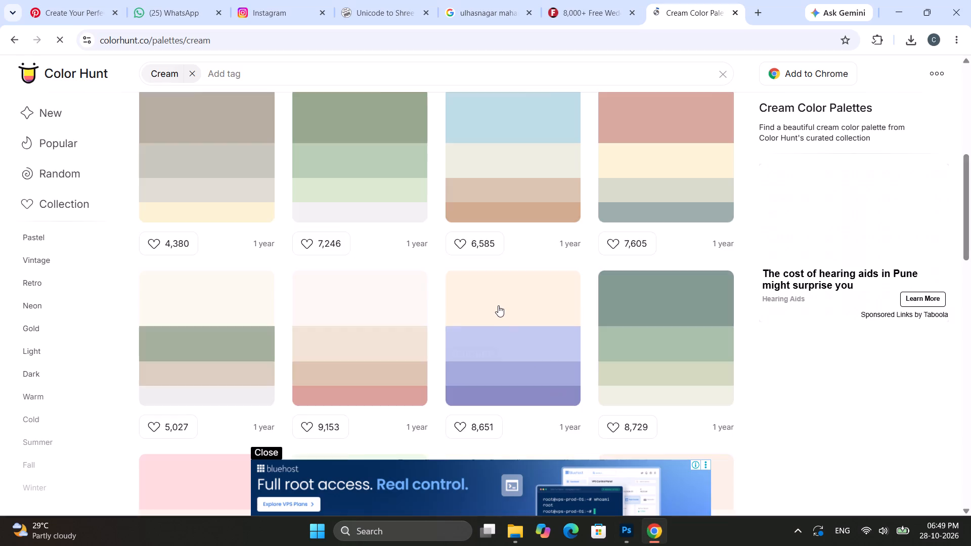
scroll(497, 304, down, 8)
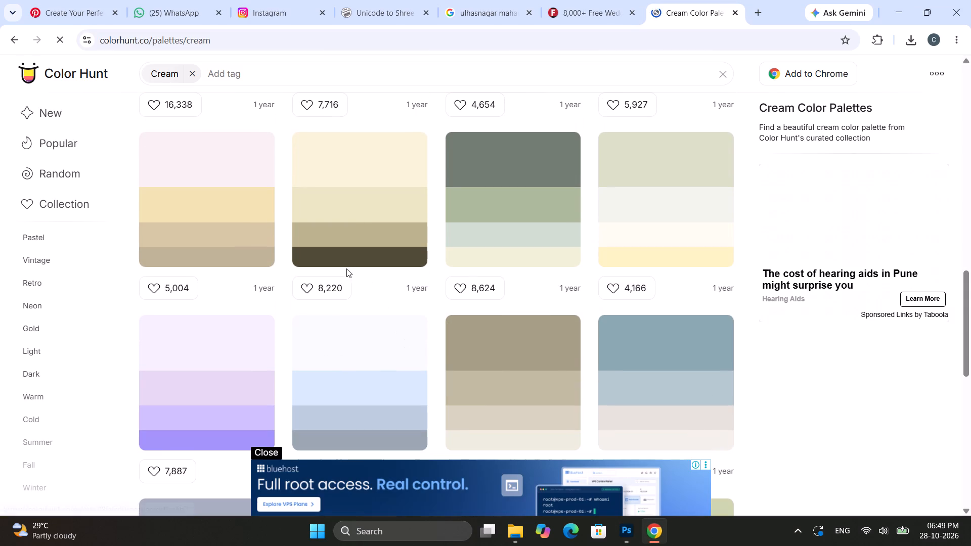
scroll(365, 241, up, 1)
scroll(376, 253, down, 4)
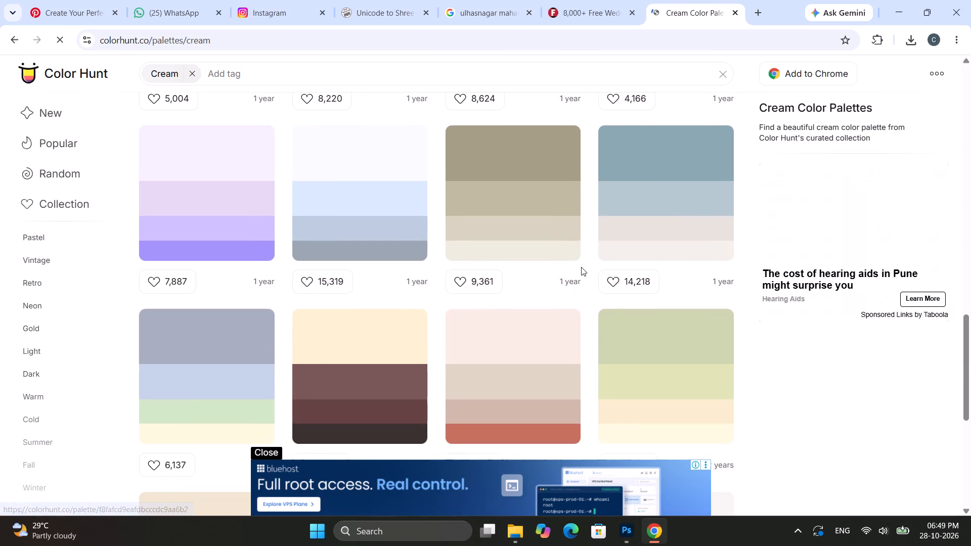
scroll(584, 262, down, 7)
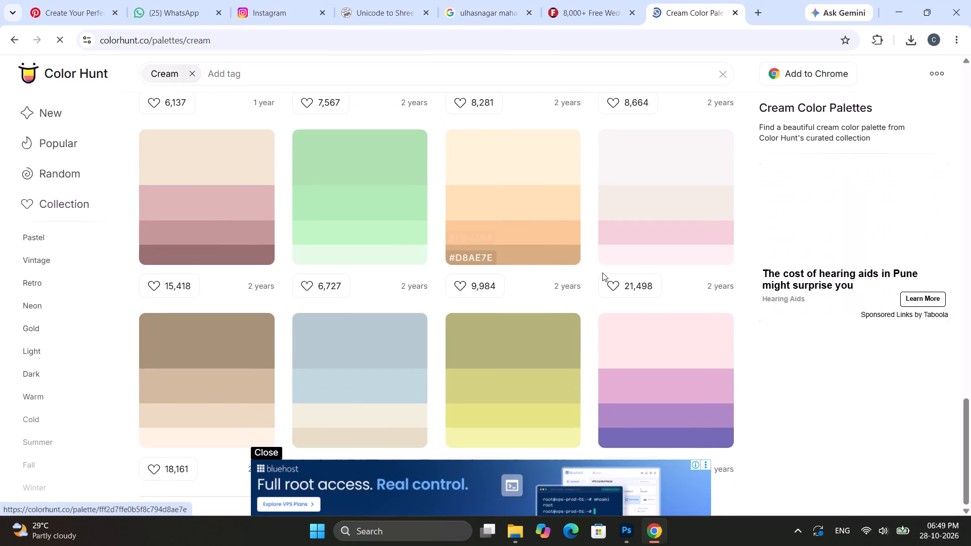
scroll(630, 306, down, 2)
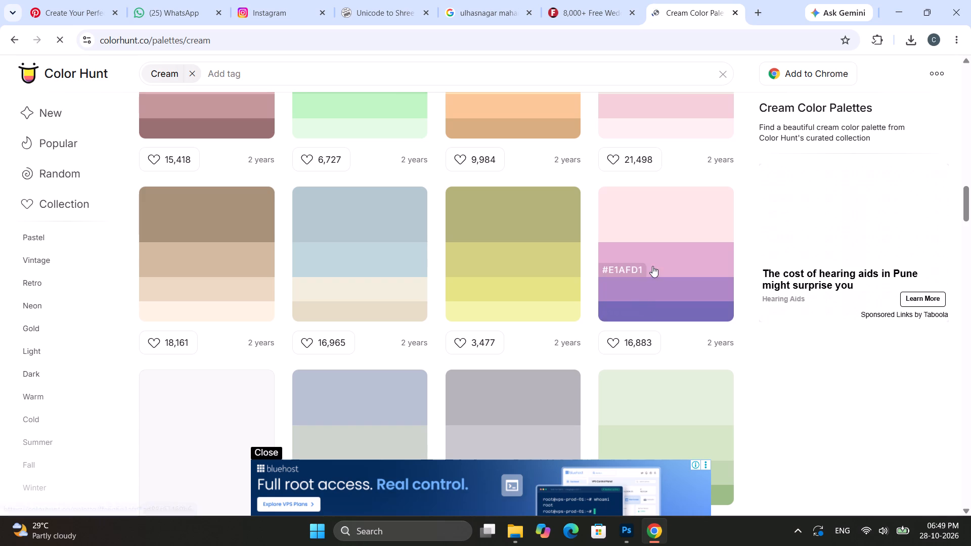
click(635, 311)
click(905, 12)
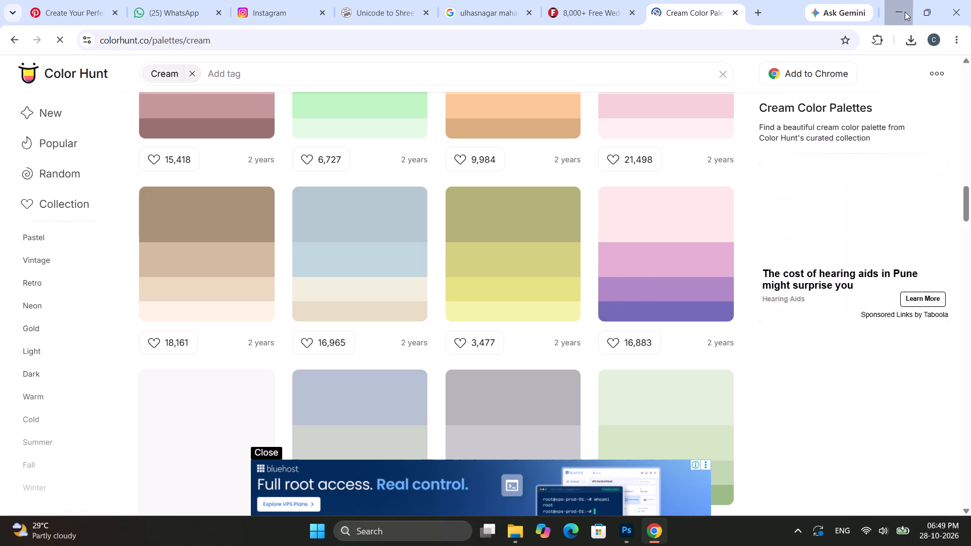
Set the canvas background fill to the copied deep purple.
scroll(889, 376, down, 6)
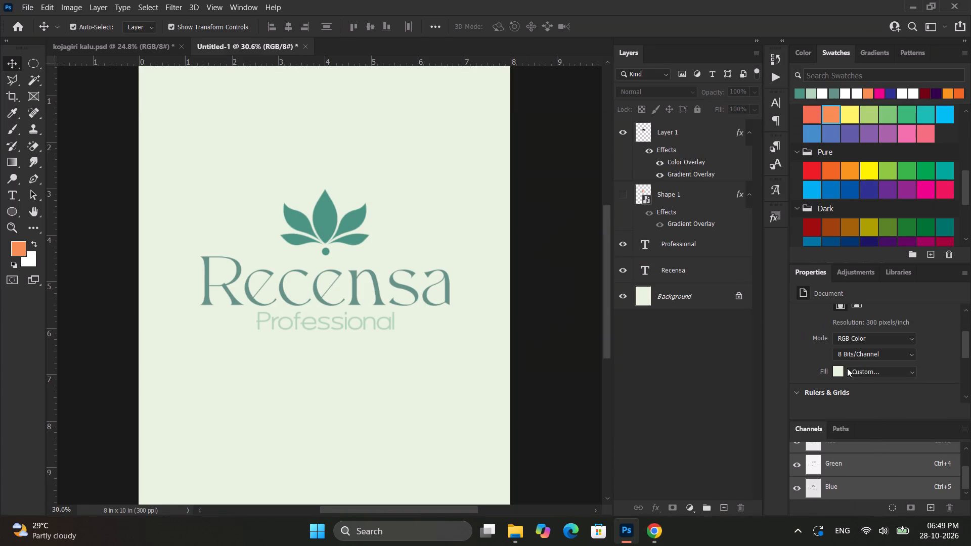
click(847, 368)
click(842, 370)
click(838, 370)
key(ctrl+v)
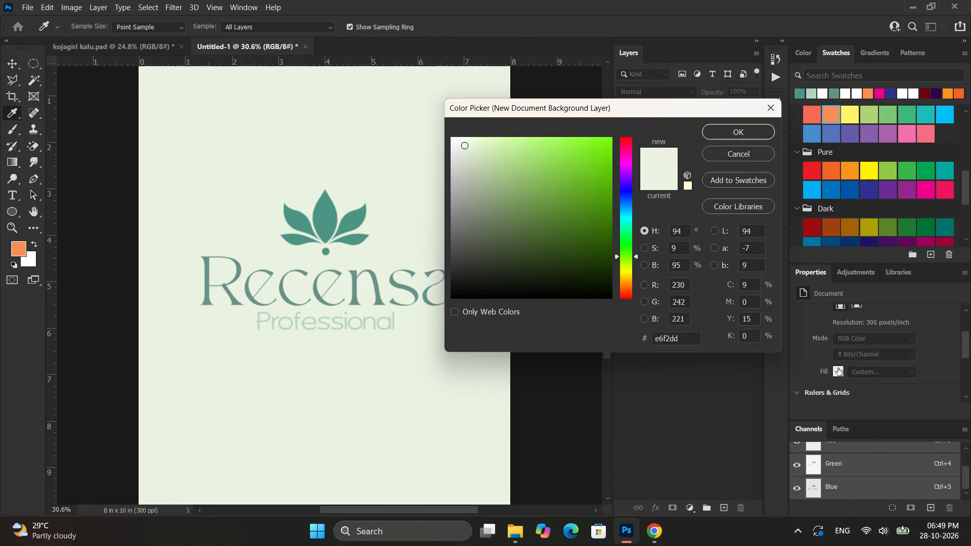
key(ctrl+v)
click(685, 341)
key(ctrl+a)
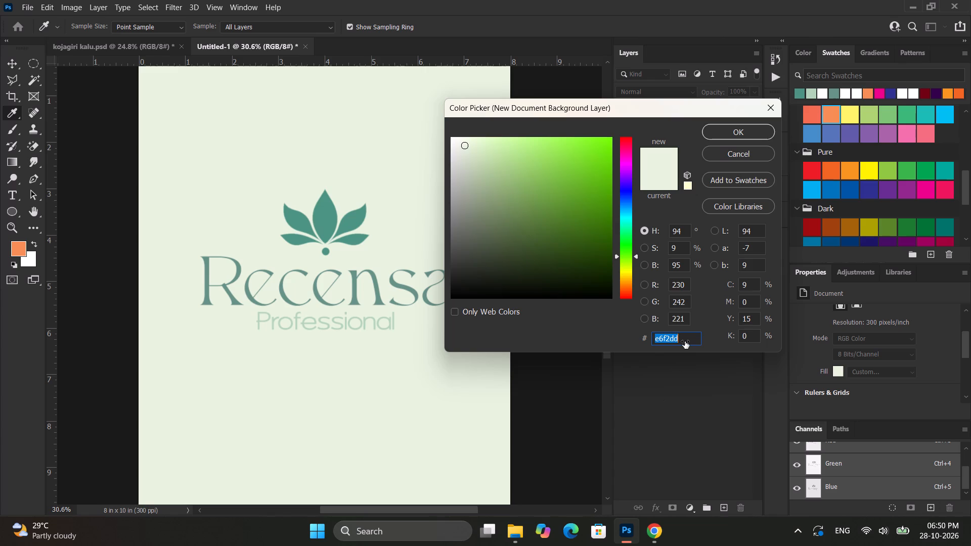
key(ctrl+v)
key(Return)
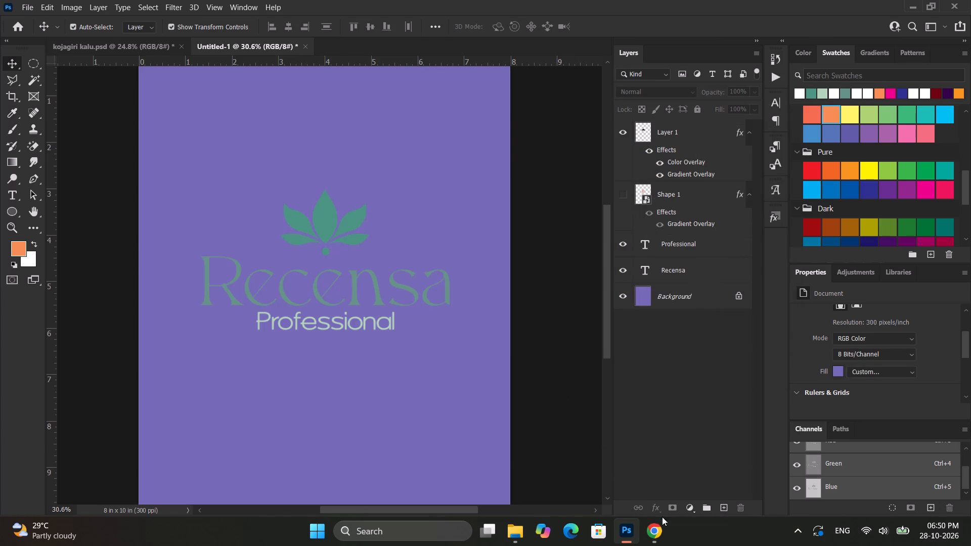
Copy the pale pink #FFE6E6 from the same Color Hunt palette in Chrome and apply it to the Recensa text in Photoshop.
click(657, 533)
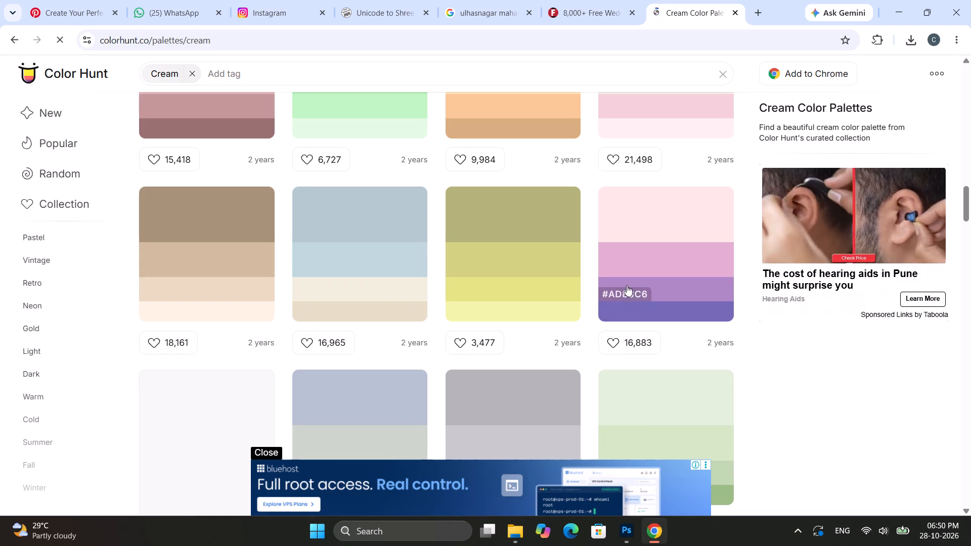
click(632, 234)
click(891, 16)
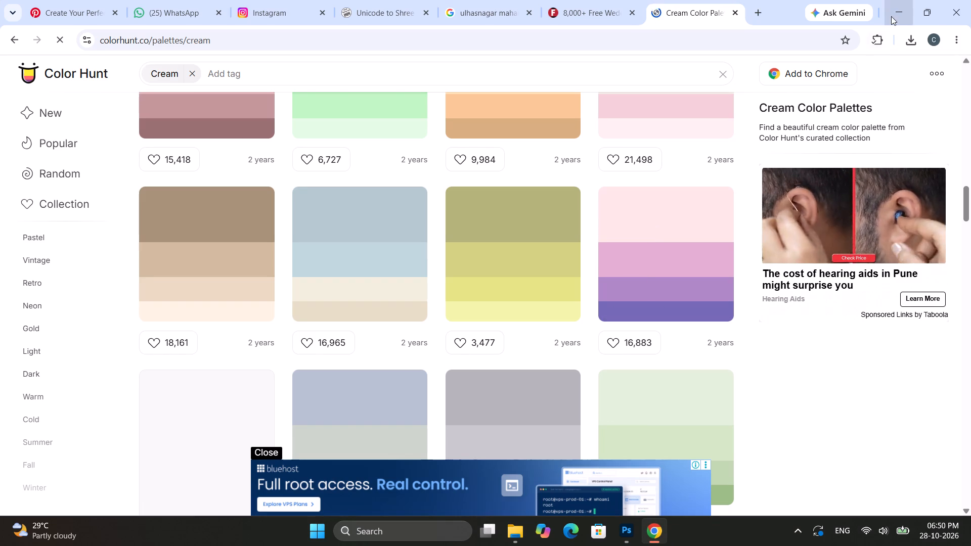
click(290, 294)
scroll(840, 393, down, 5)
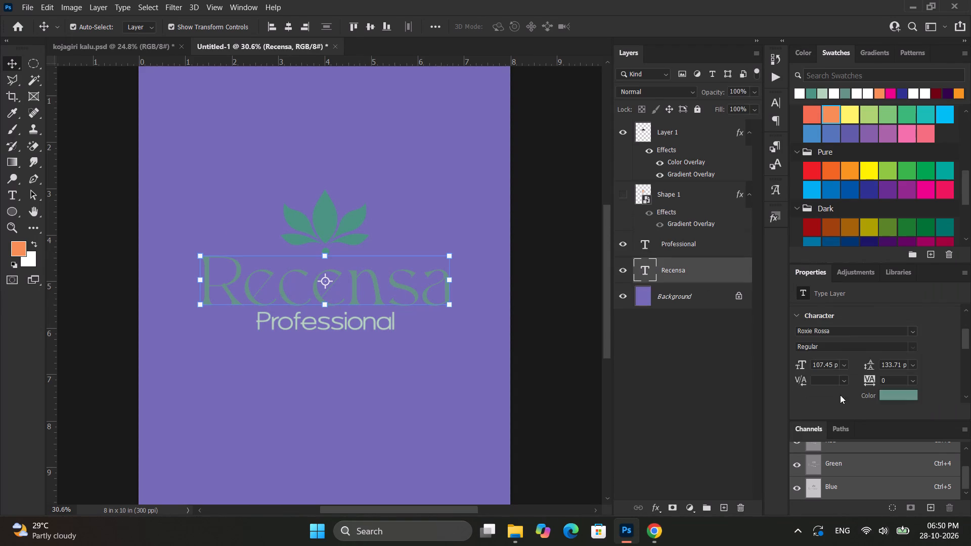
scroll(840, 395, down, 4)
click(899, 380)
key(ctrl+v)
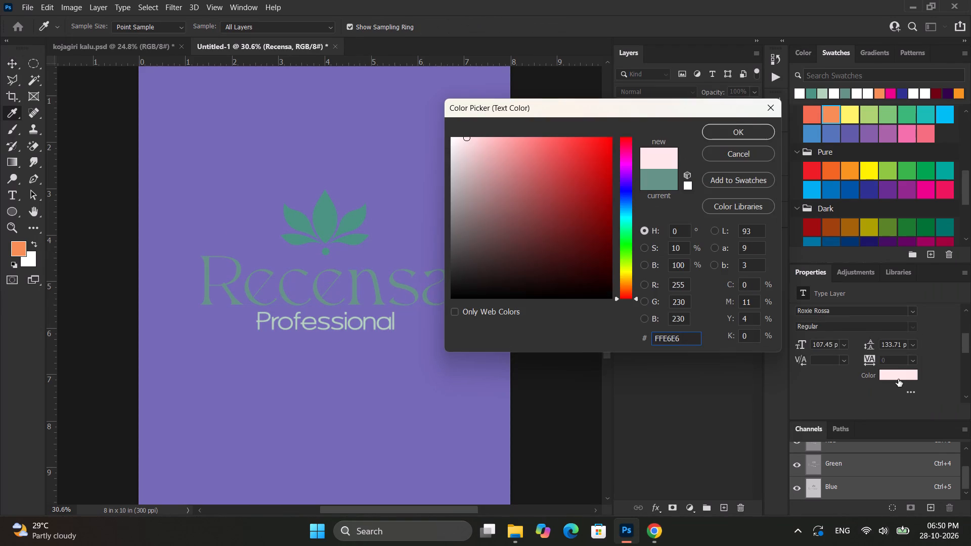
key(Return)
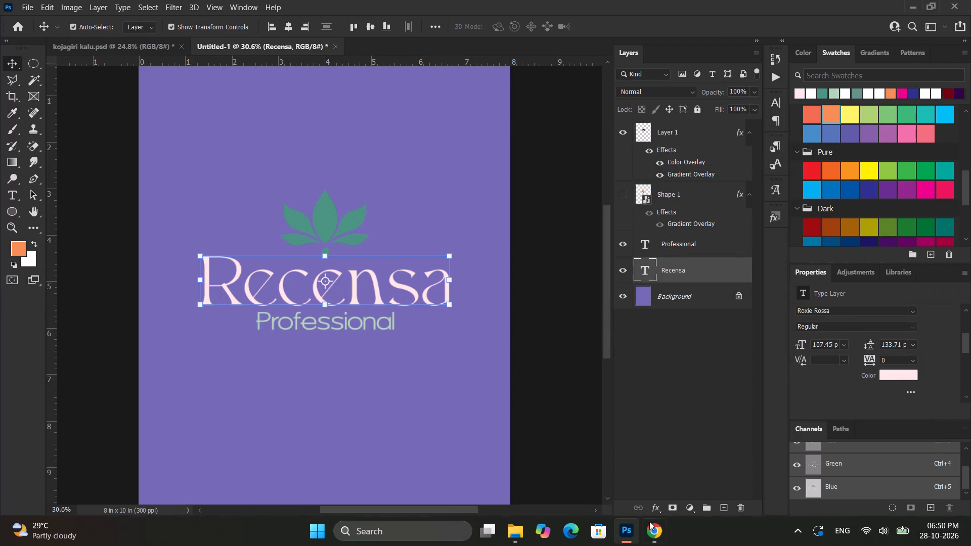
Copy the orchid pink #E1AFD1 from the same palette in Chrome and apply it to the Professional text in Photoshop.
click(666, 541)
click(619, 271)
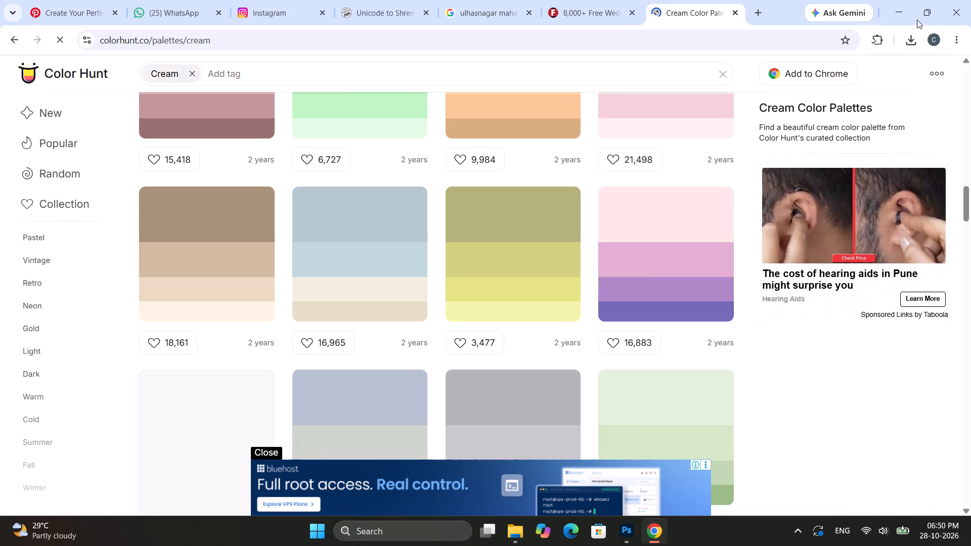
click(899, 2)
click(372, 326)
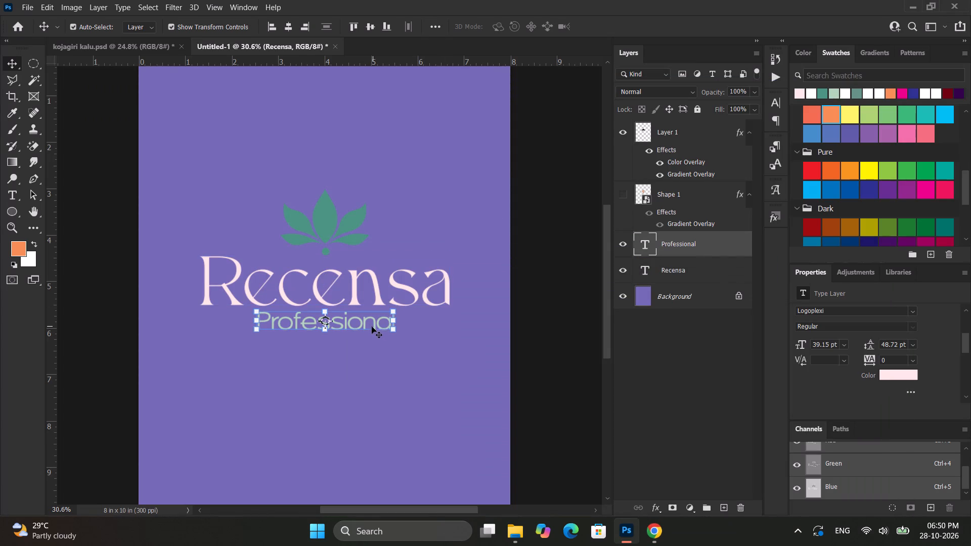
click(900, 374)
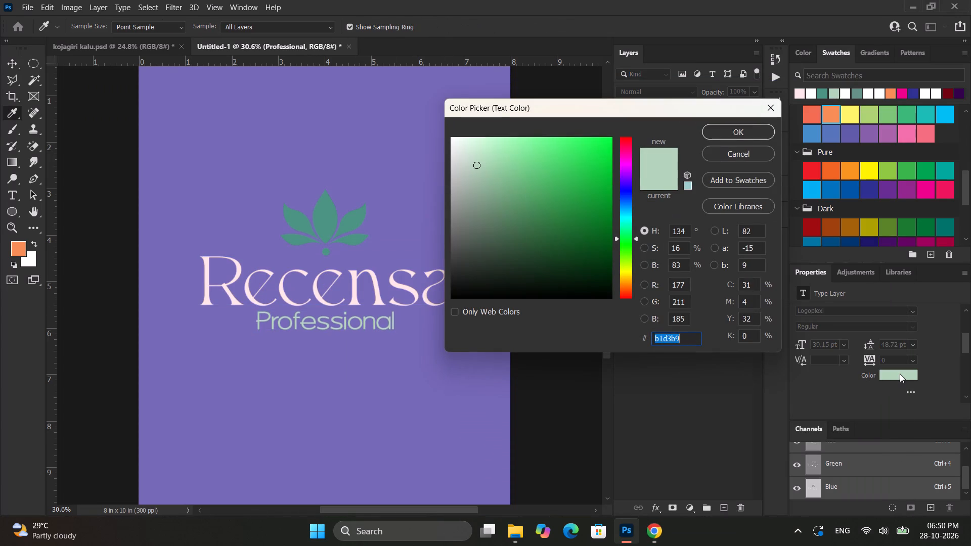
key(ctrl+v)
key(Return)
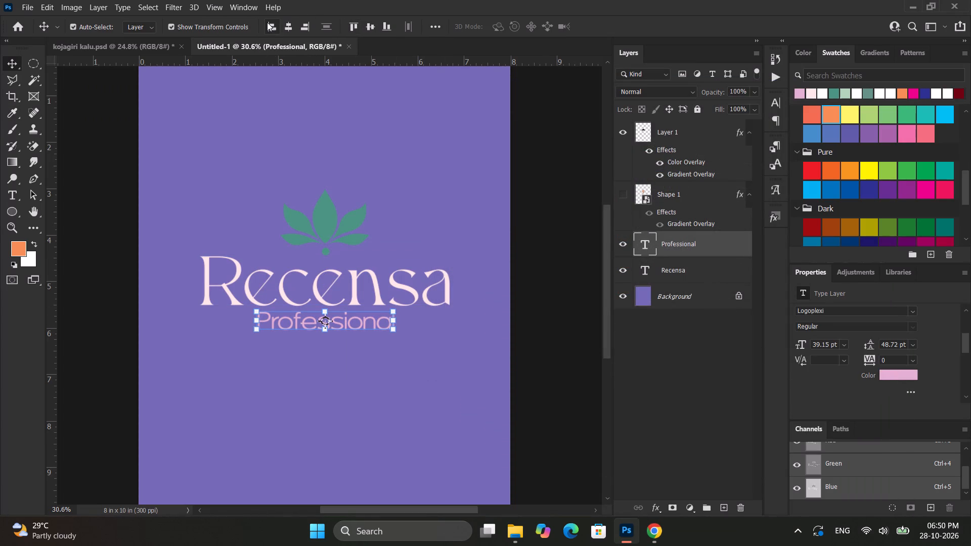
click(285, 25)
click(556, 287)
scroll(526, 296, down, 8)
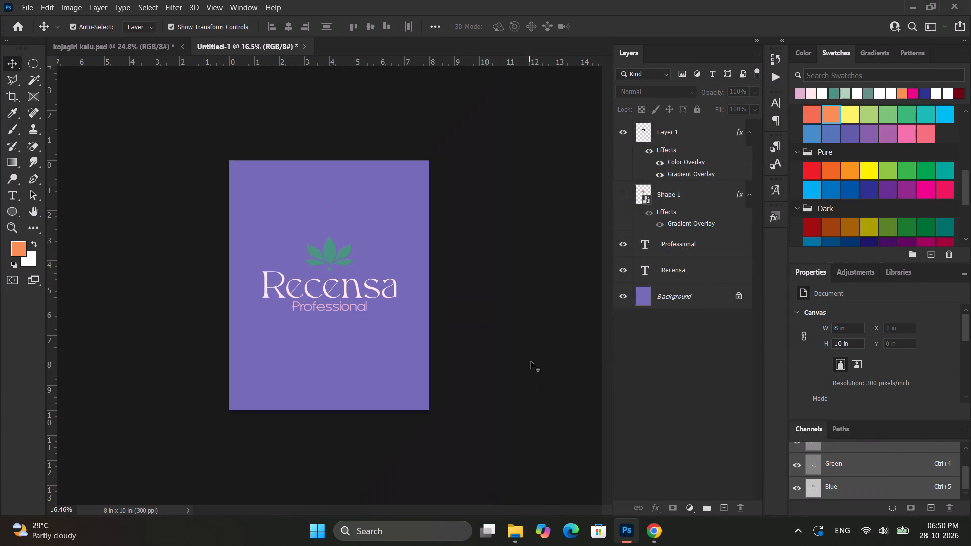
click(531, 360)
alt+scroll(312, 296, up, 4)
Copy the palette's pale pink #FFE6E6 again in Chrome and apply it to the Professional text in Photoshop, matching the Recensa text.
click(655, 534)
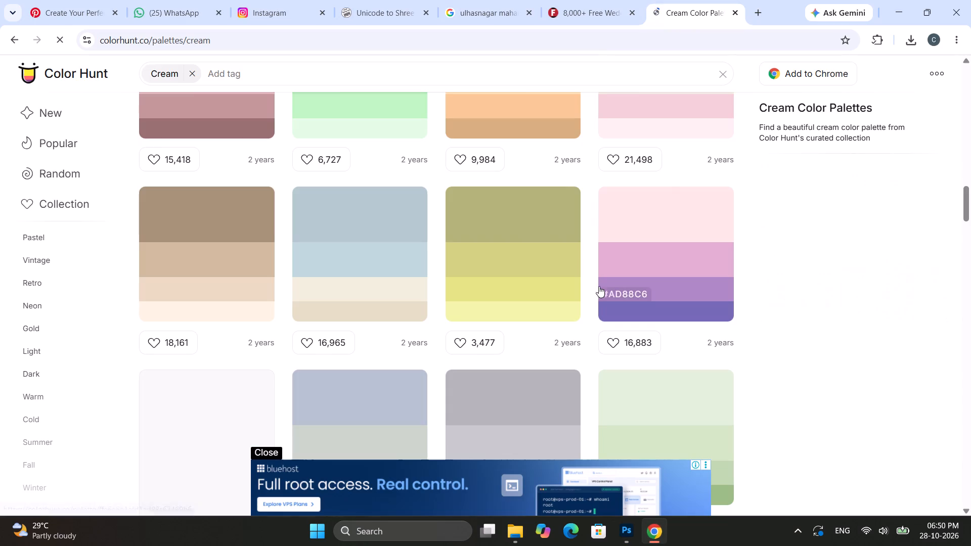
click(635, 234)
click(898, 8)
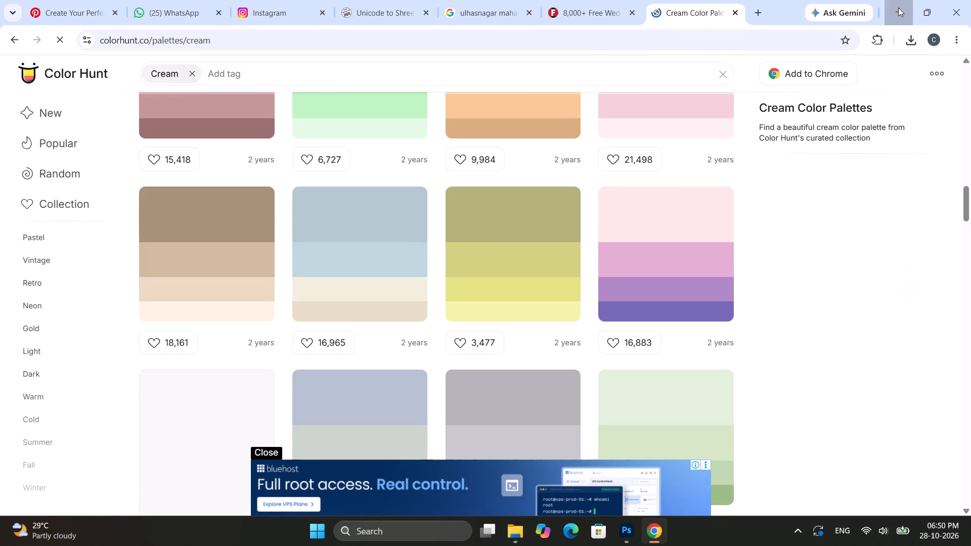
click(332, 318)
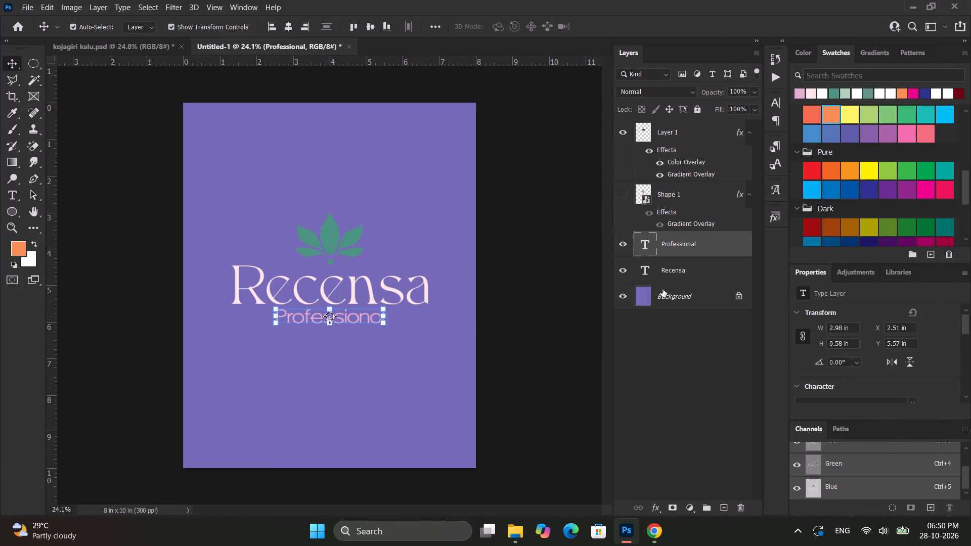
scroll(828, 354, down, 5)
scroll(895, 392, down, 4)
click(895, 375)
key(ctrl+v)
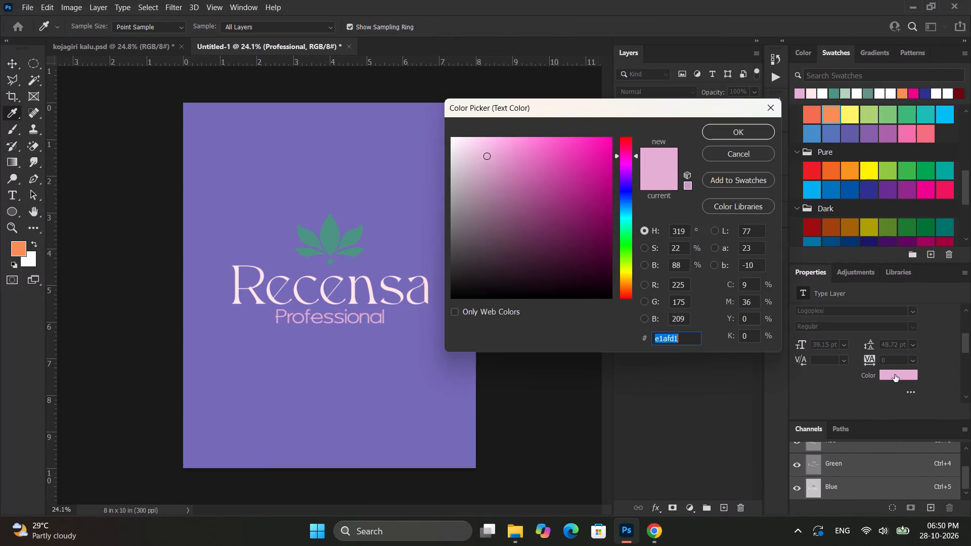
key(Return)
click(536, 298)
alt+scroll(414, 322, up, 2)
alt+scroll(414, 322, down, 3)
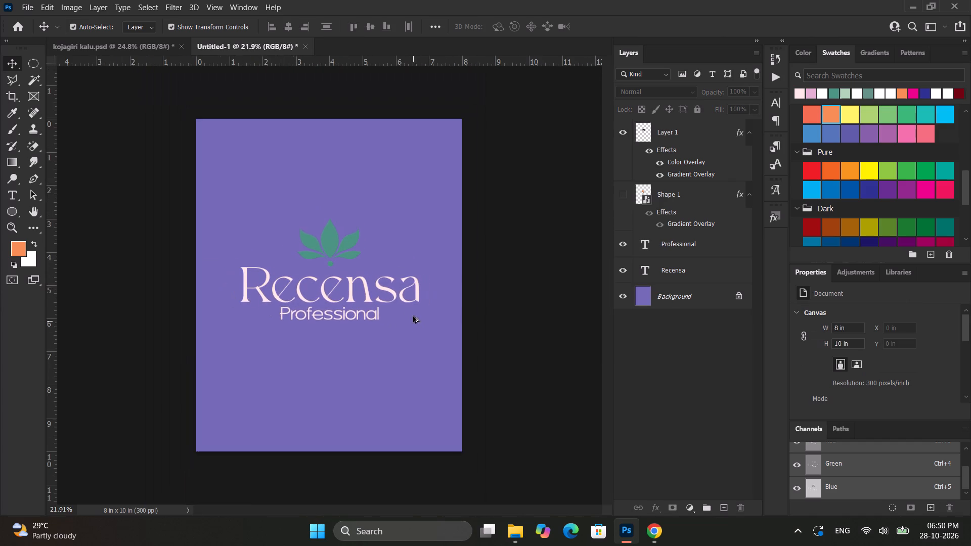
Copy the medium purple #AD88C6 from the pink-and-purple Color Hunt palette in Chrome and set it as the lotus's Color Overlay in Photoshop.
alt+scroll(249, 207, up, 4)
click(337, 237)
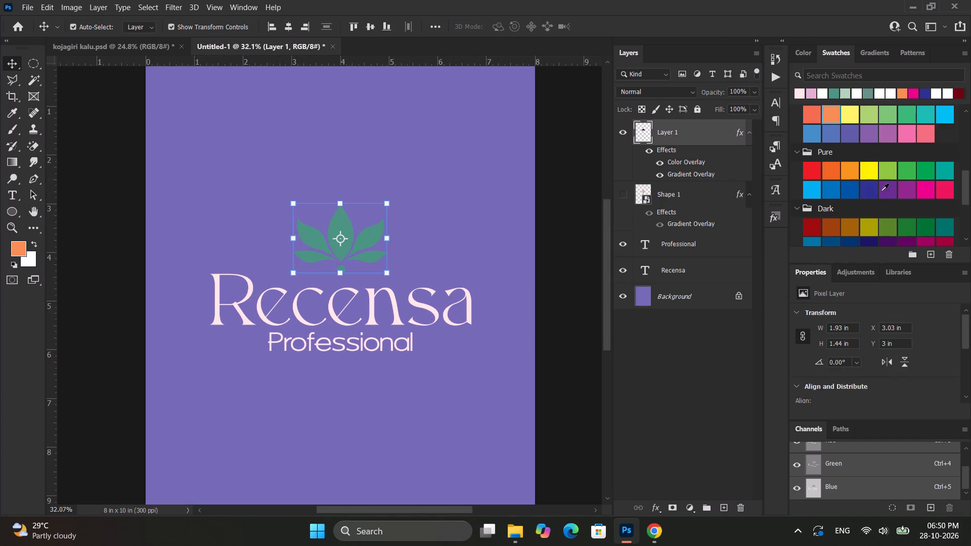
scroll(865, 156, up, 6)
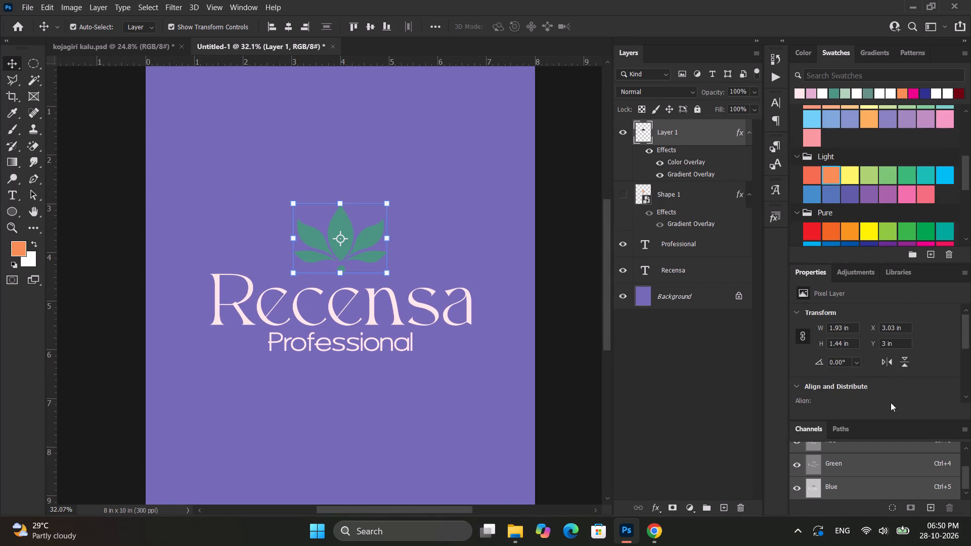
scroll(885, 390, down, 7)
click(659, 537)
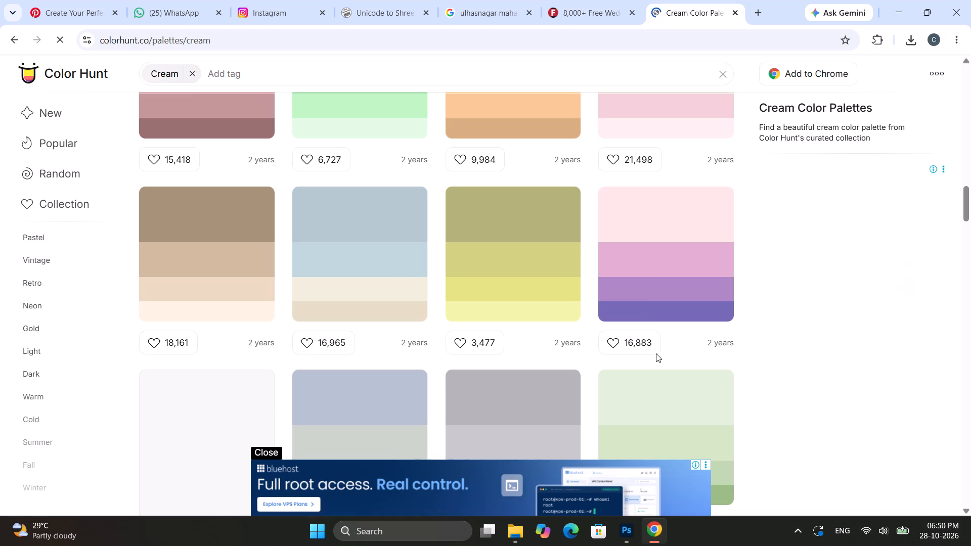
click(624, 291)
click(896, 0)
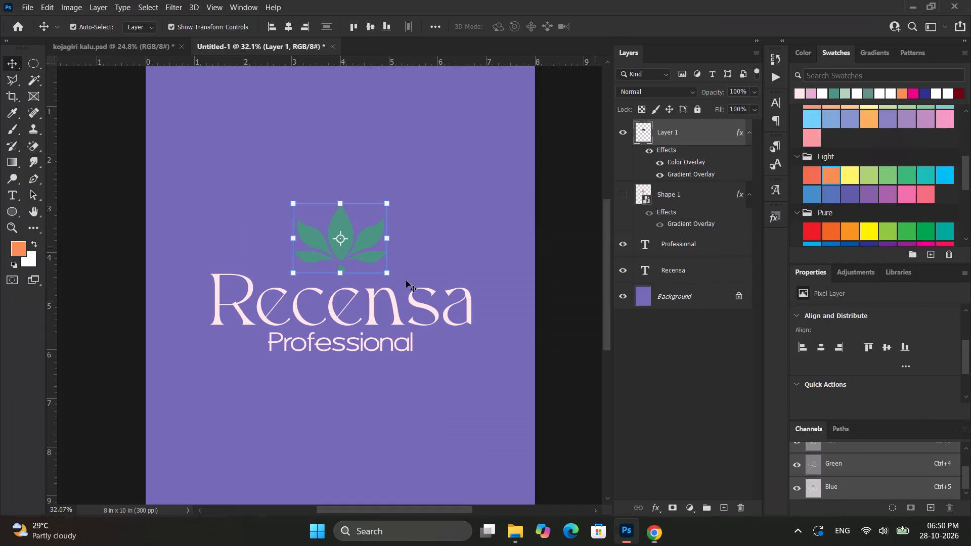
scroll(853, 311, down, 8)
scroll(844, 345, up, 3)
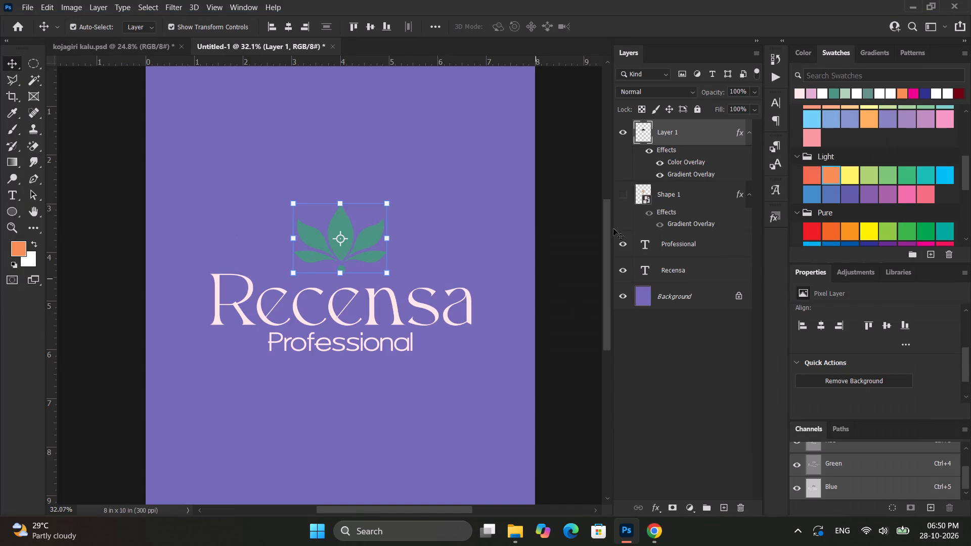
double_click(688, 161)
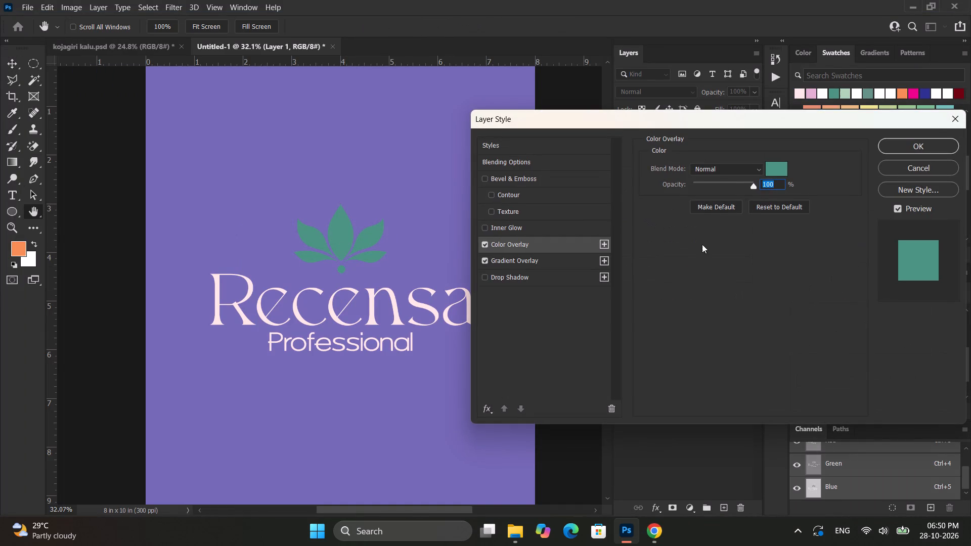
click(779, 167)
key(ctrl+v)
key(Return)
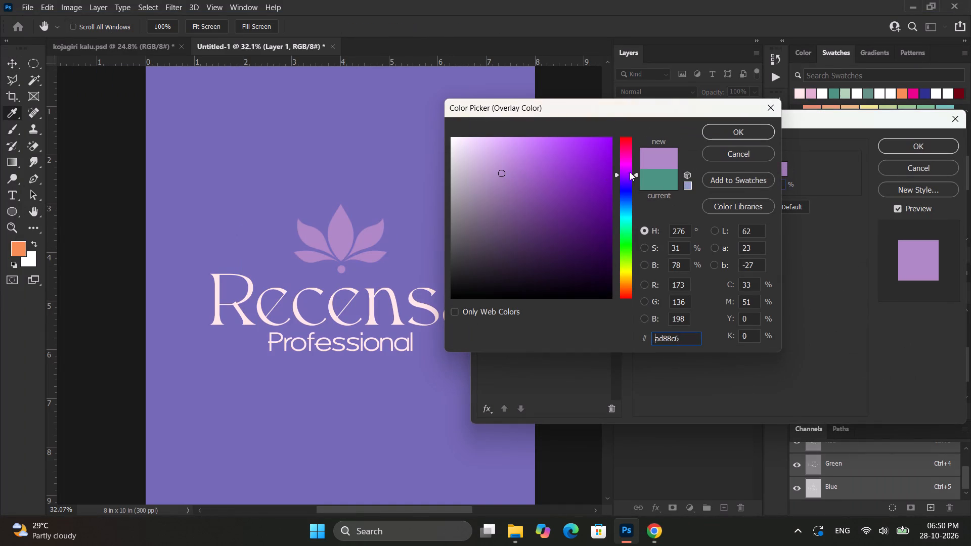
click(935, 150)
alt+scroll(550, 281, down, 4)
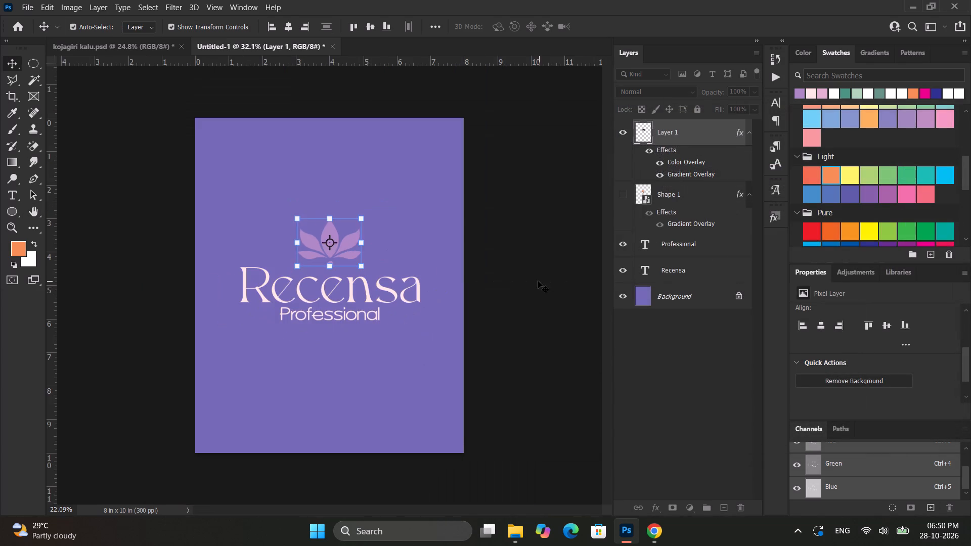
click(538, 281)
Examine the recoloured lotus and wordmark against the purple background at different zoom levels.
alt+scroll(493, 280, up, 2)
alt+scroll(482, 257, down, 2)
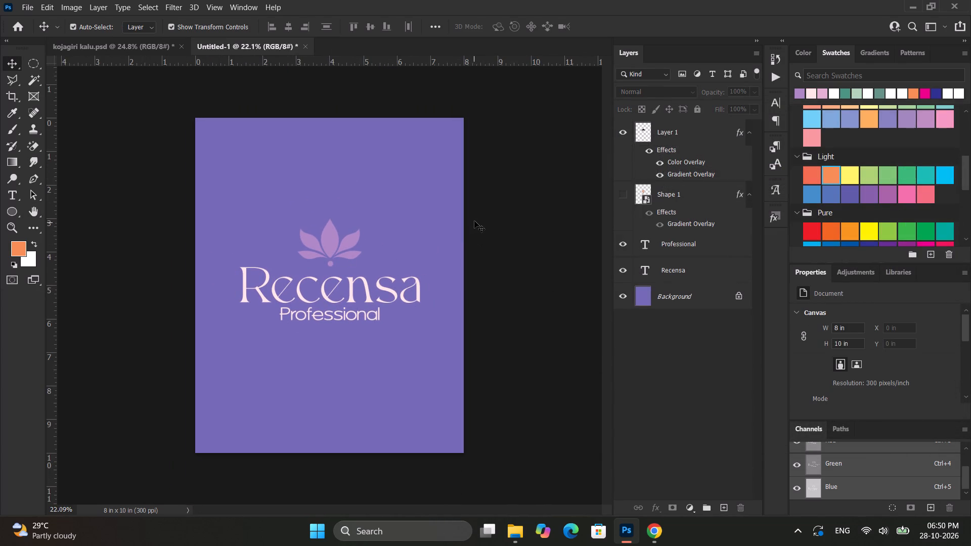
alt+scroll(407, 282, up, 2)
alt+scroll(399, 265, down, 2)
alt+scroll(403, 270, up, 2)
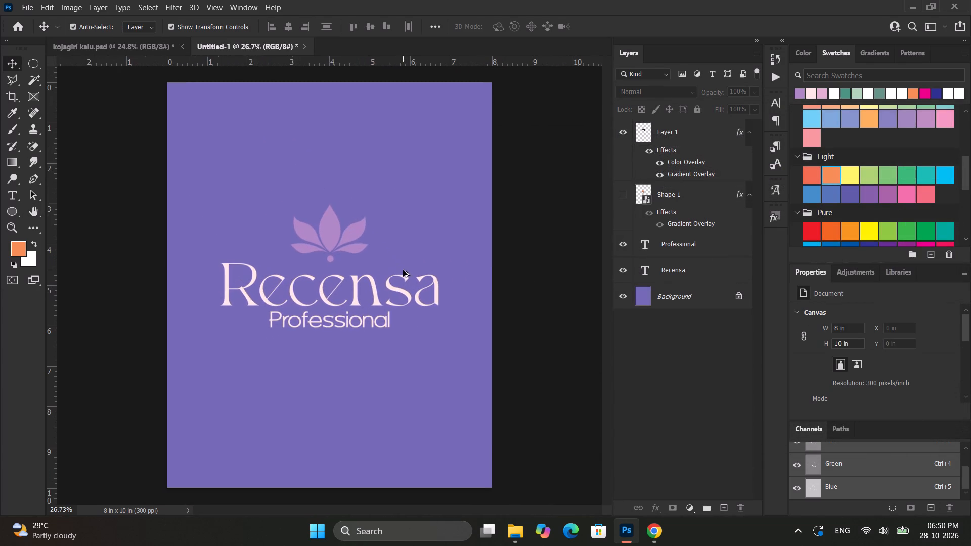
ctrl+scroll(395, 280, up, 2)
alt+scroll(395, 280, down, 2)
alt+scroll(394, 280, up, 4)
alt+scroll(341, 263, down, 2)
Export the logo as a 2400 x 3000 px JPG named "recensa 1" in the Downloads folder.
key(ctrl+alt+shift+w)
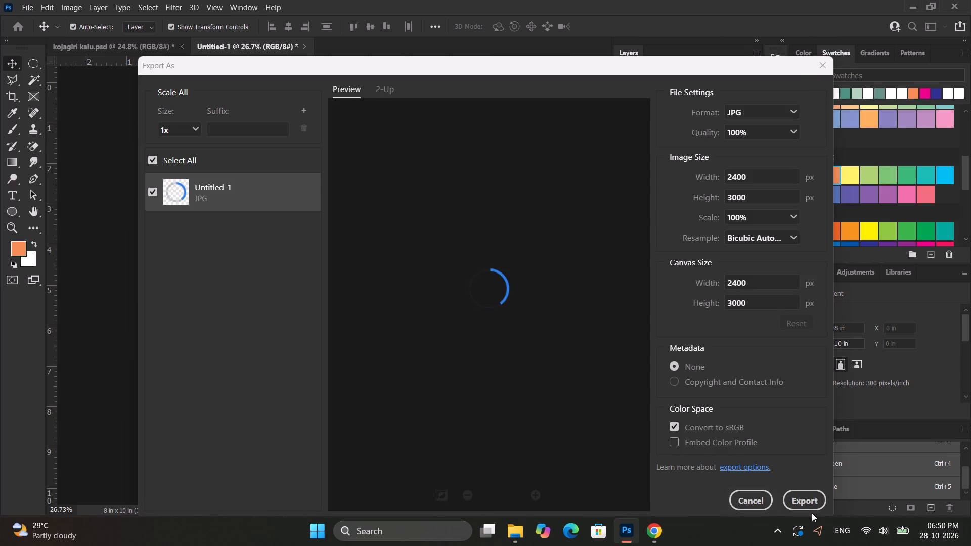
click(807, 504)
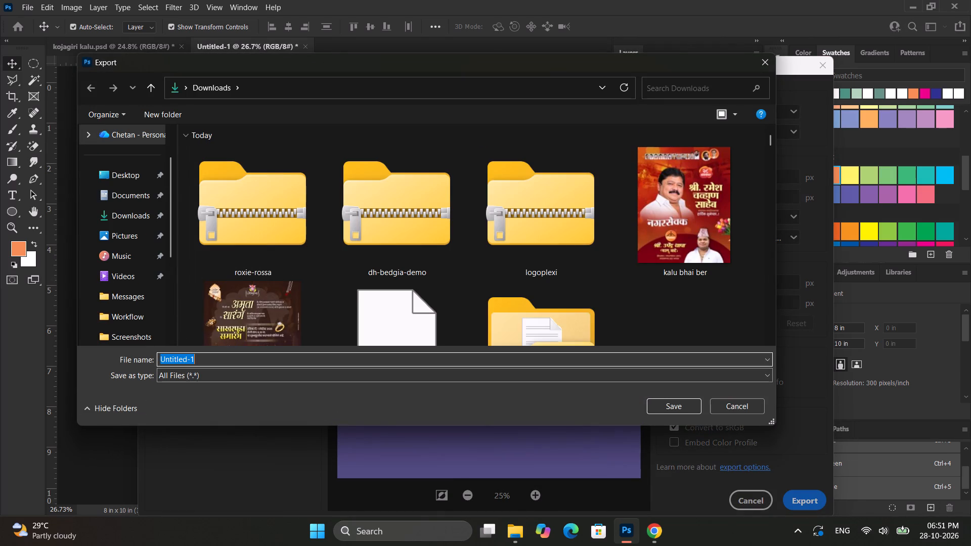
key(BackSpace)
text(re)
drag(694, 62, 685, 69)
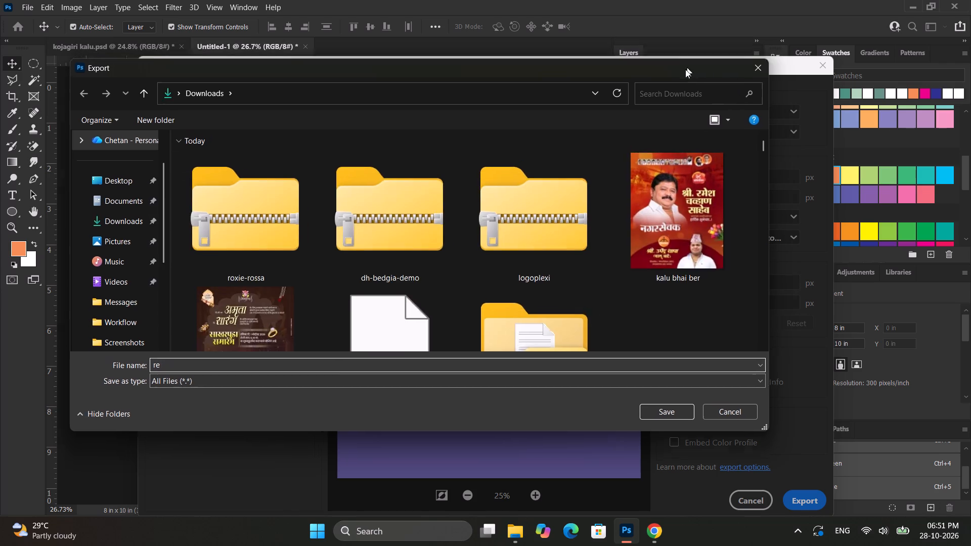
drag(685, 69, 691, 149)
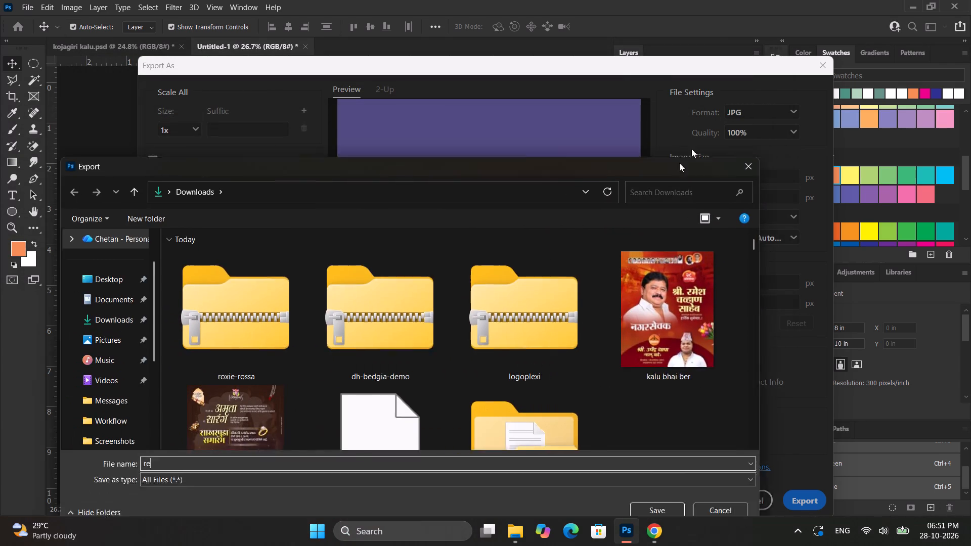
drag(691, 149, 738, 127)
text(cen)
drag(714, 127, 595, 176)
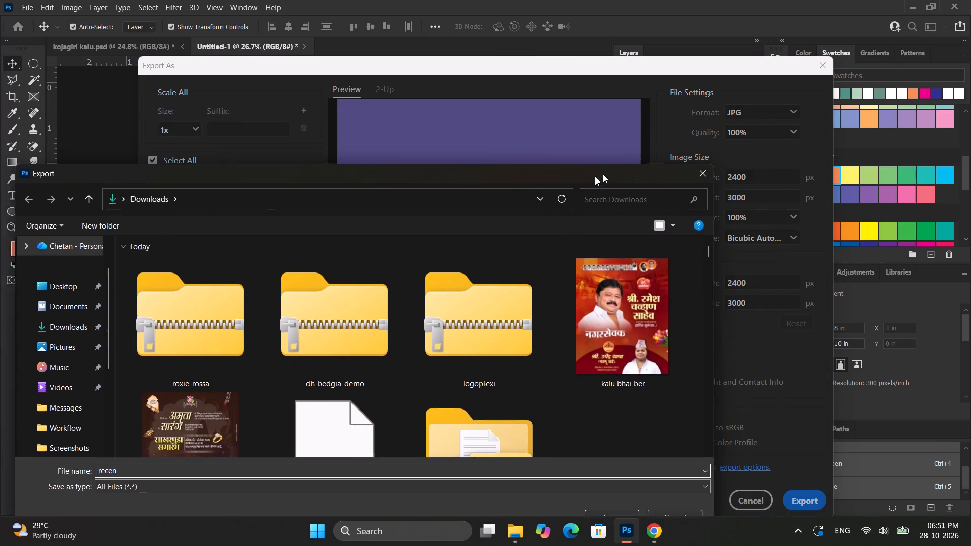
drag(595, 176, 689, 153)
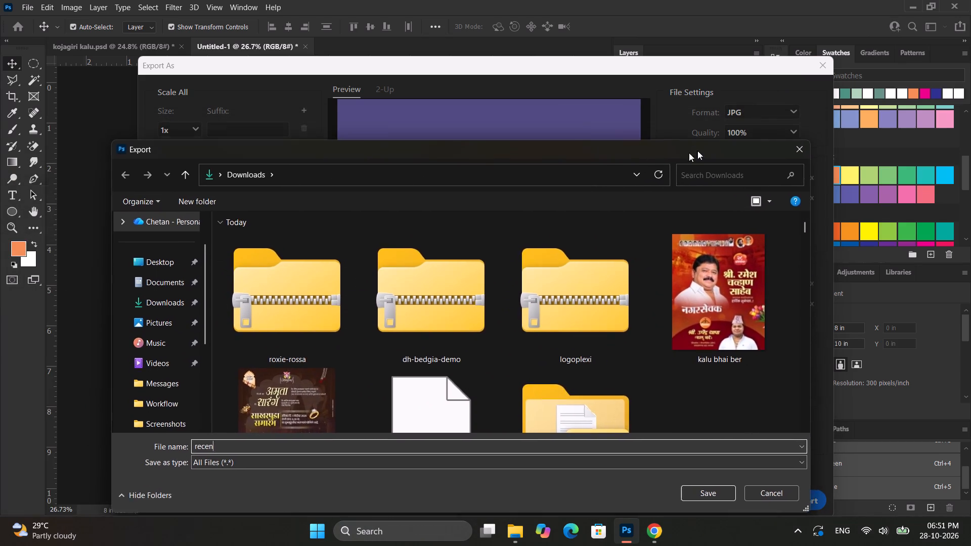
drag(689, 153, 598, 152)
text(sa)
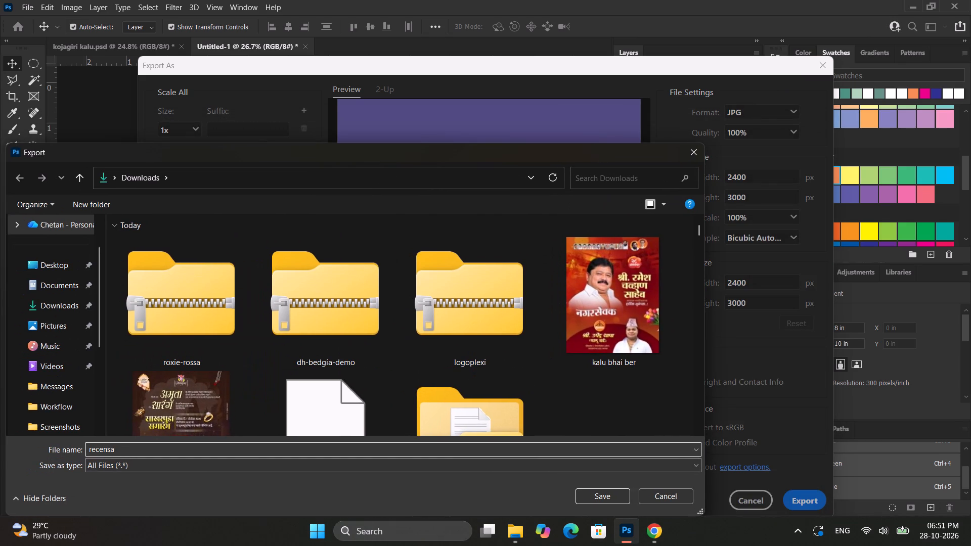
key(space)
text(1)
key(Return)
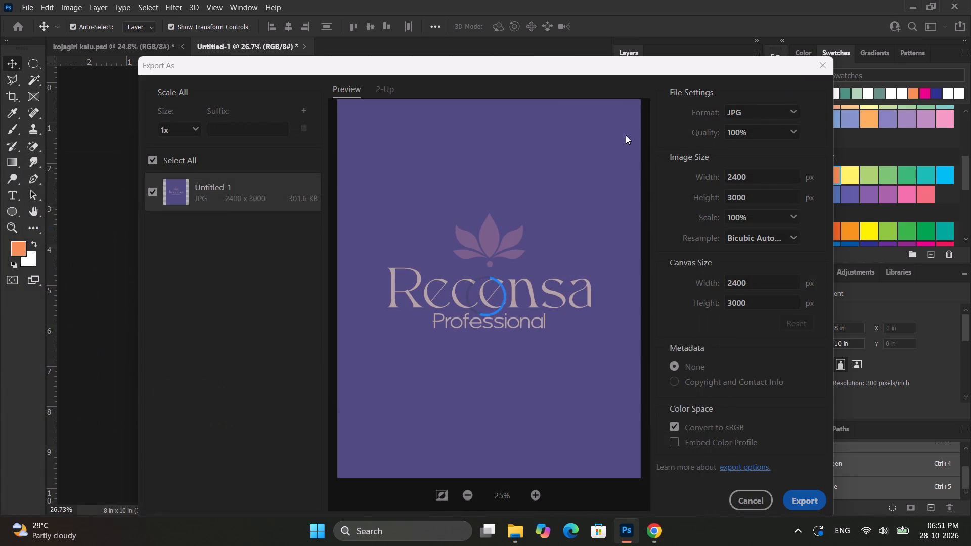
Browse further through the Color Hunt cream palettes in Chrome for another colour scheme for the logo.
click(313, 220)
click(331, 222)
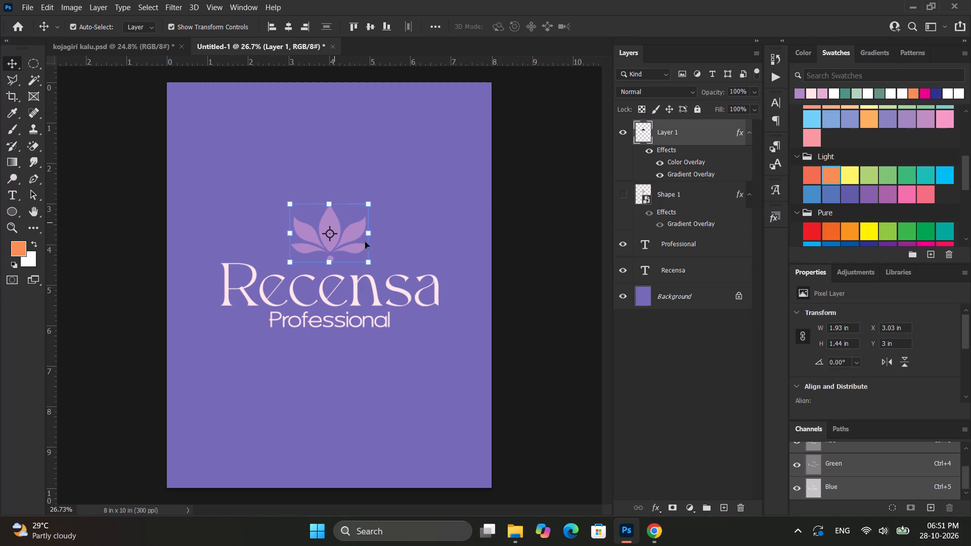
click(651, 532)
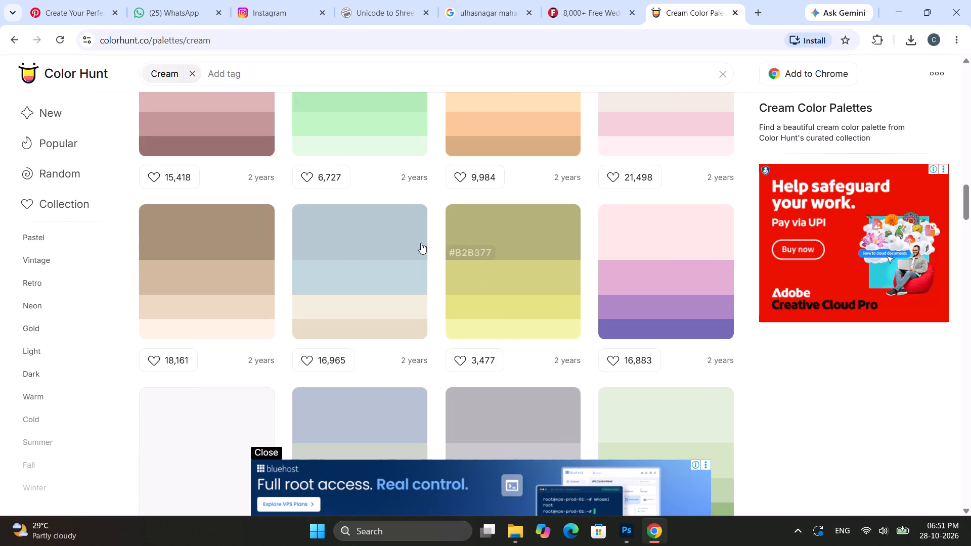
scroll(402, 352, down, 4)
scroll(212, 250, down, 3)
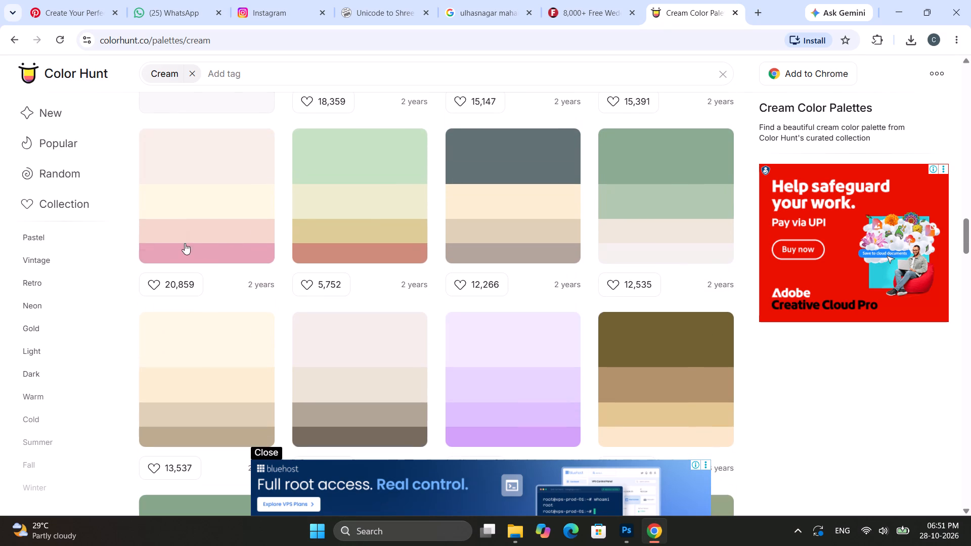
scroll(261, 238, down, 1)
scroll(614, 358, down, 4)
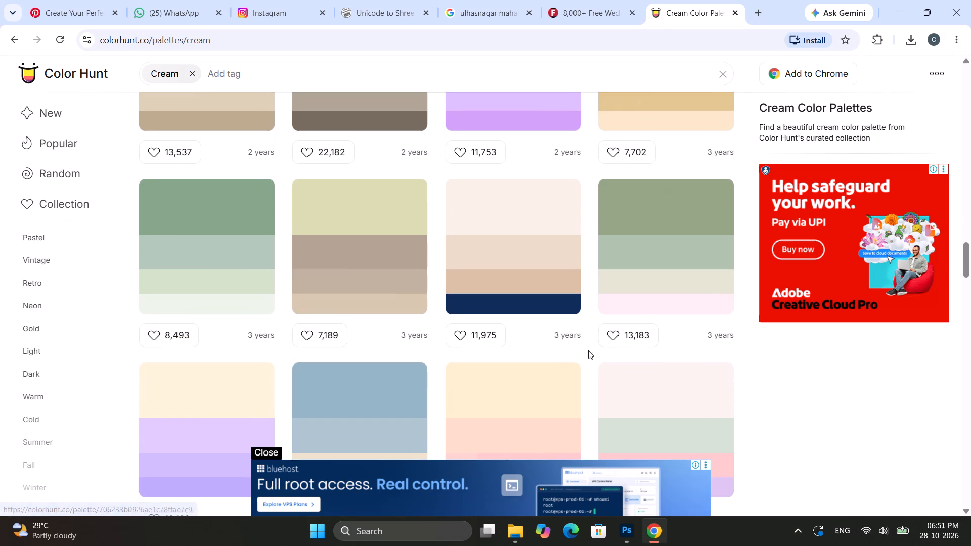
scroll(313, 339, down, 3)
scroll(621, 272, down, 4)
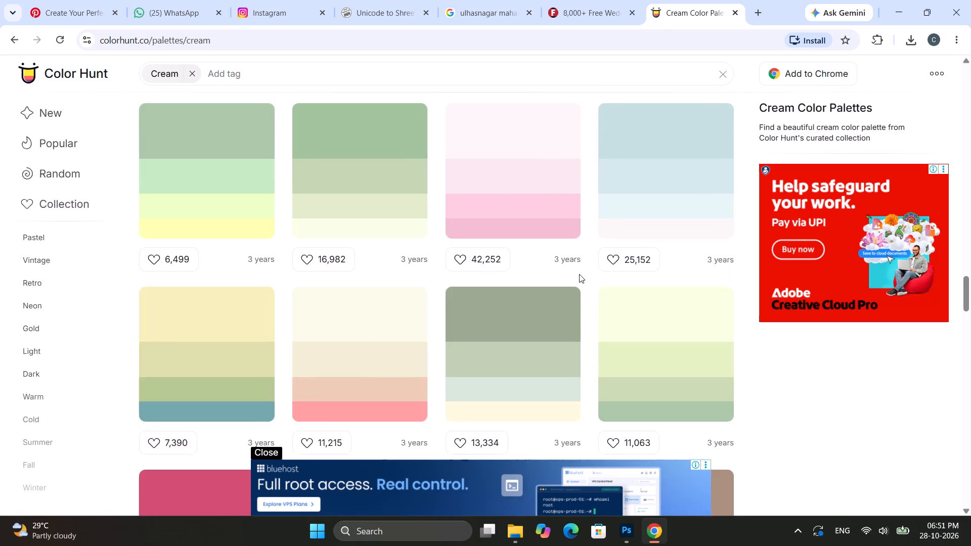
scroll(467, 274, down, 4)
scroll(506, 235, up, 2)
scroll(456, 255, down, 3)
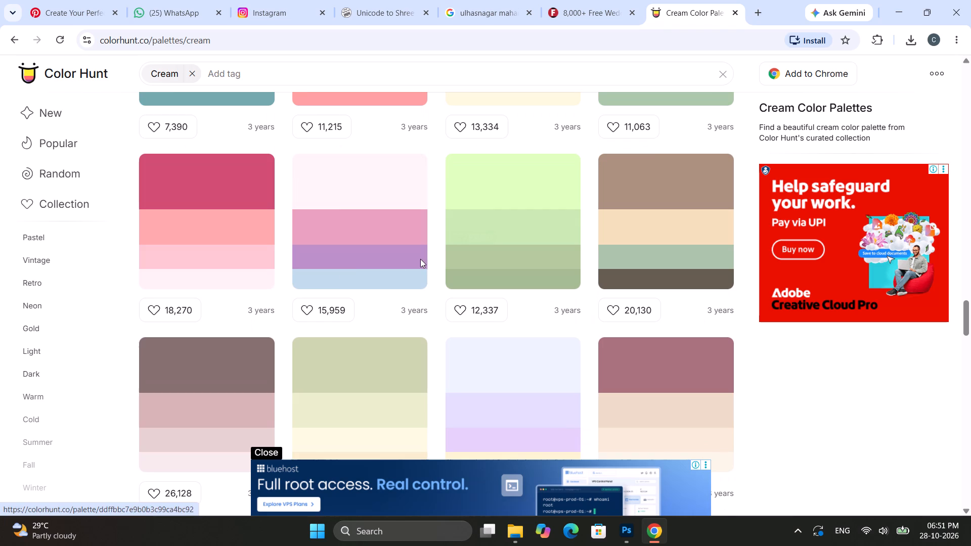
scroll(316, 299, down, 3)
scroll(289, 297, up, 4)
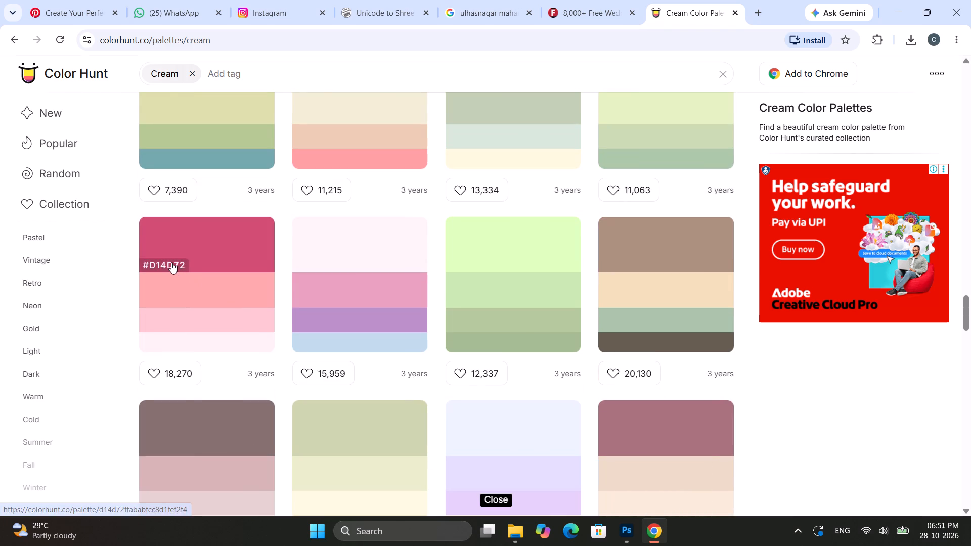
Copy the palest pink #FEF2F4 from the crimson-and-pink palette and set it as the canvas background fill in Photoshop.
click(171, 262)
click(165, 342)
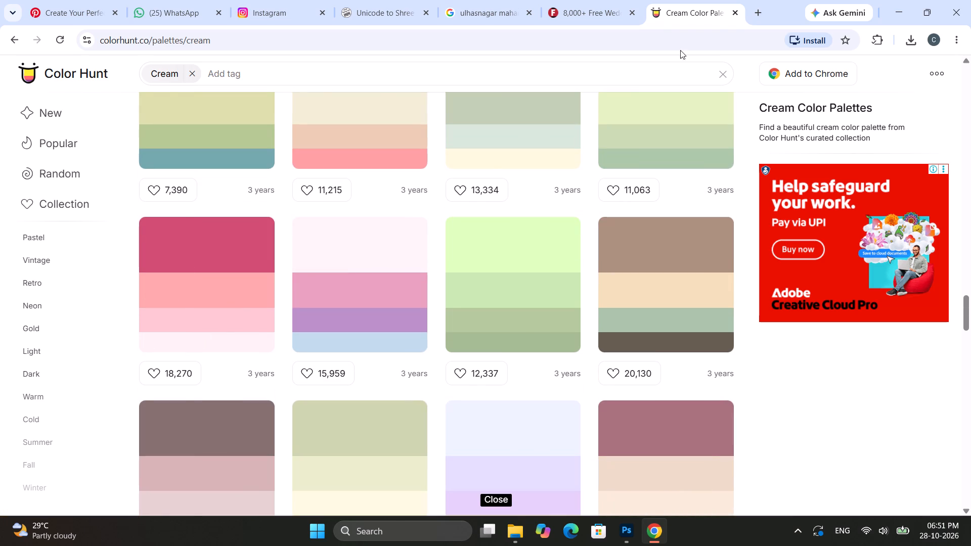
click(894, 16)
scroll(739, 301, down, 9)
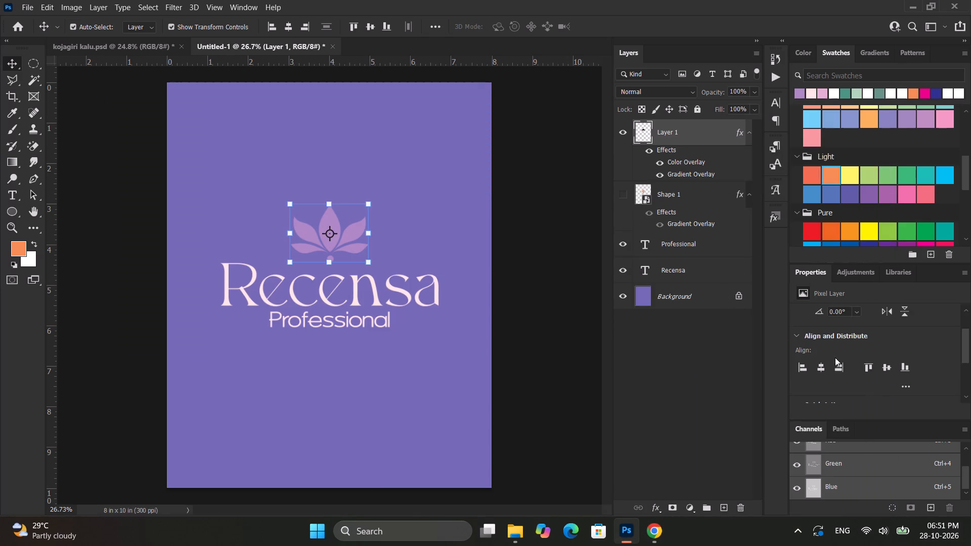
scroll(848, 383, down, 7)
click(578, 344)
scroll(860, 371, down, 7)
click(841, 357)
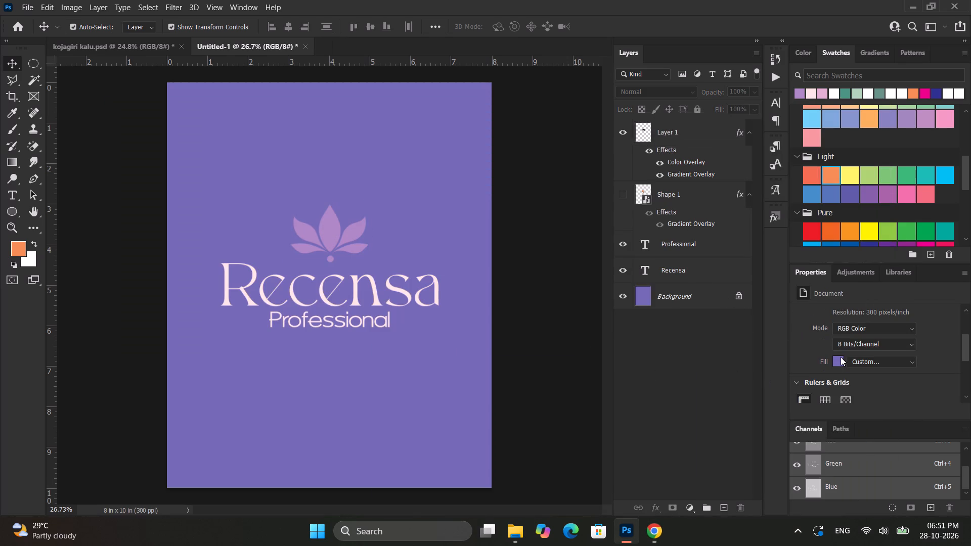
key(ctrl+v)
key(Return)
click(570, 286)
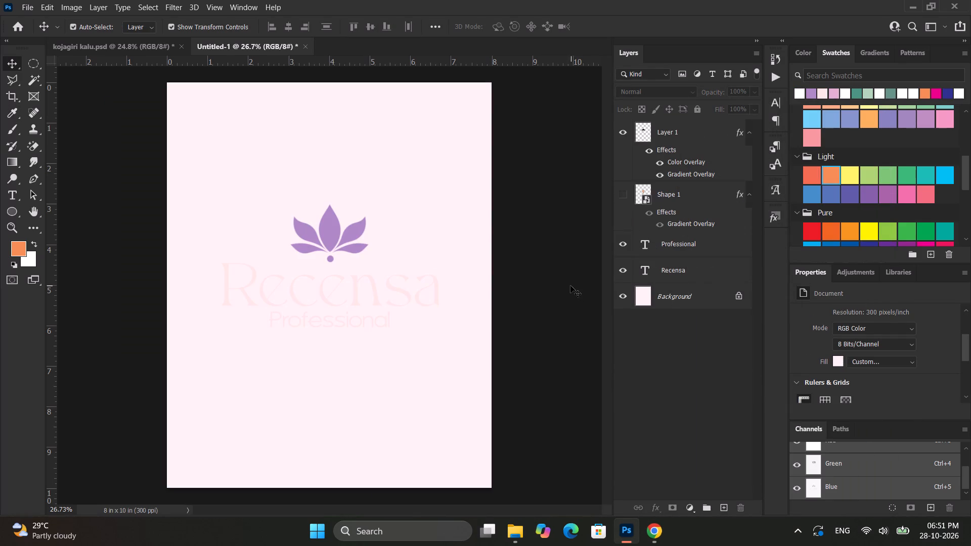
Copy the crimson #D14D72 from the same palette in Chrome and apply it to the Recensa text in Photoshop.
click(398, 287)
click(656, 532)
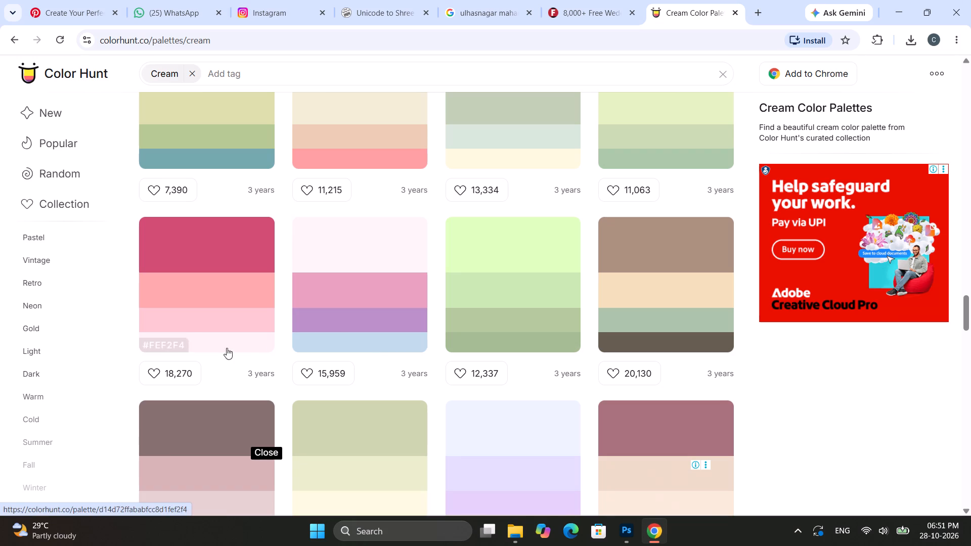
click(163, 259)
click(896, 10)
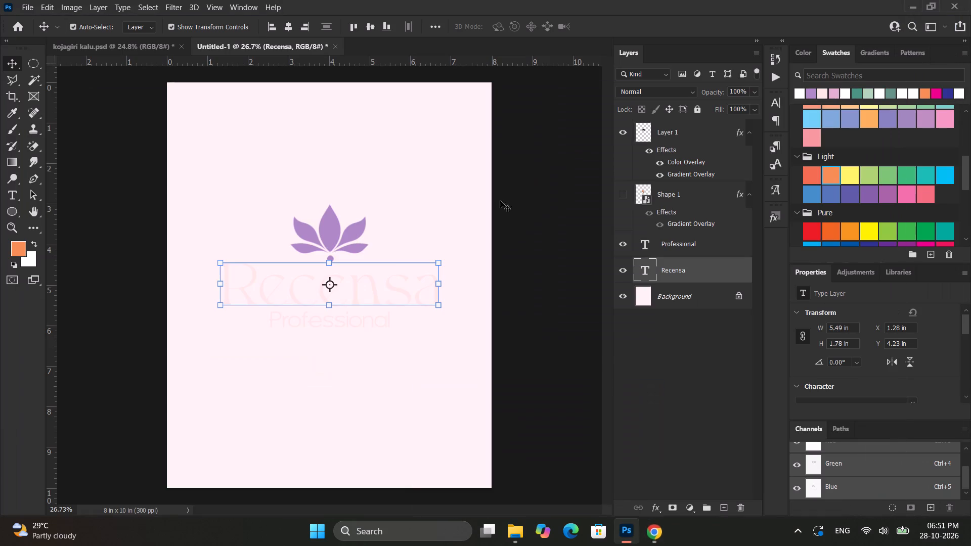
scroll(834, 381, down, 6)
scroll(889, 387, down, 2)
click(896, 380)
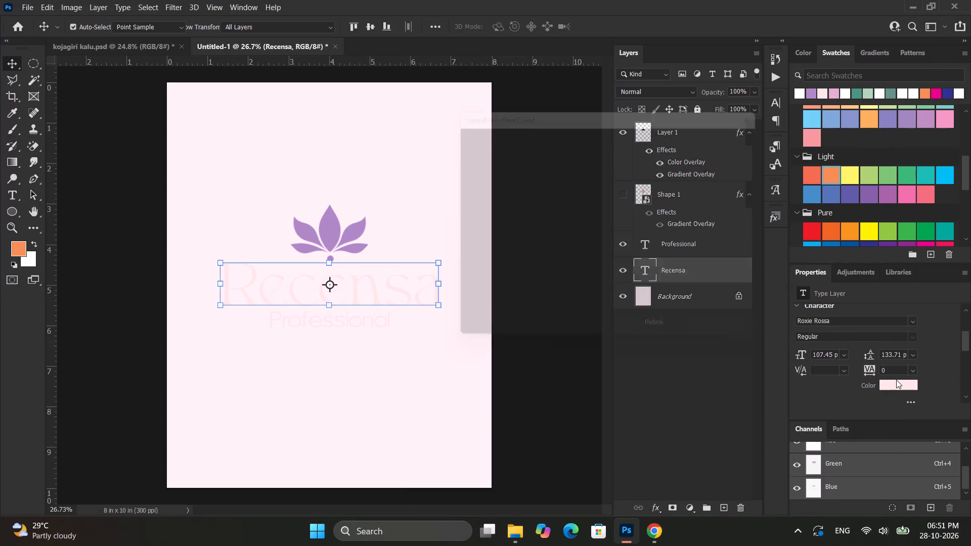
key(ctrl+v)
key(Return)
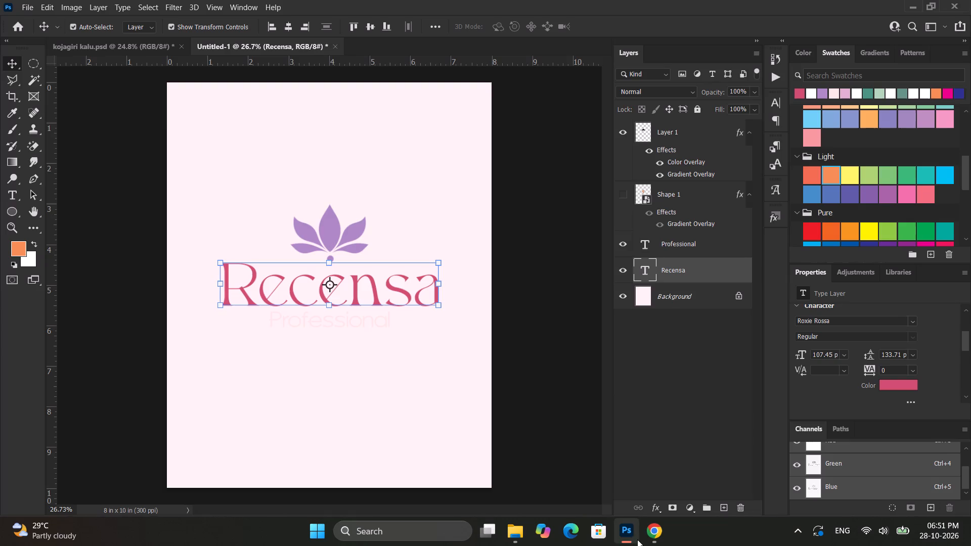
Copy the salmon pink #FFABAB from the crimson palette in Chrome and apply it to the Professional text in Photoshop.
click(649, 532)
click(167, 301)
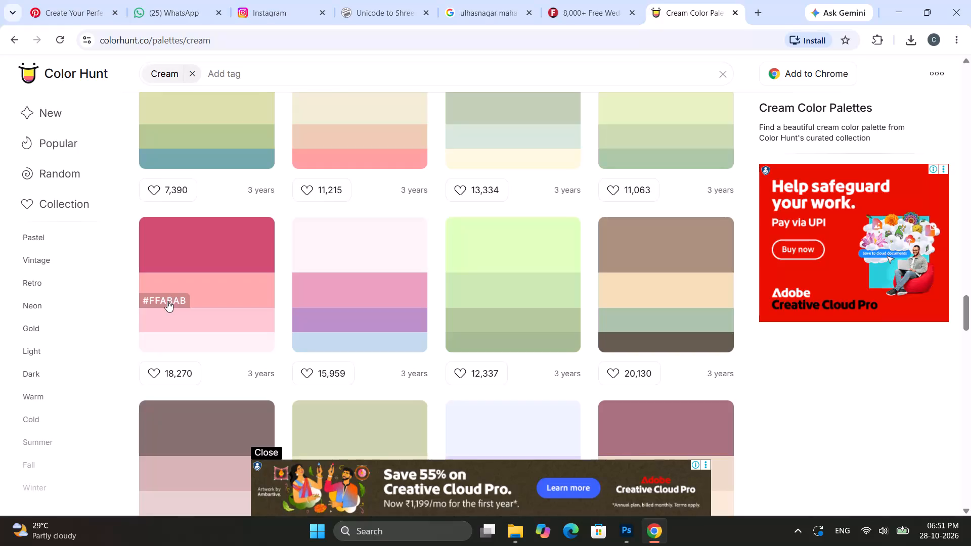
click(895, 13)
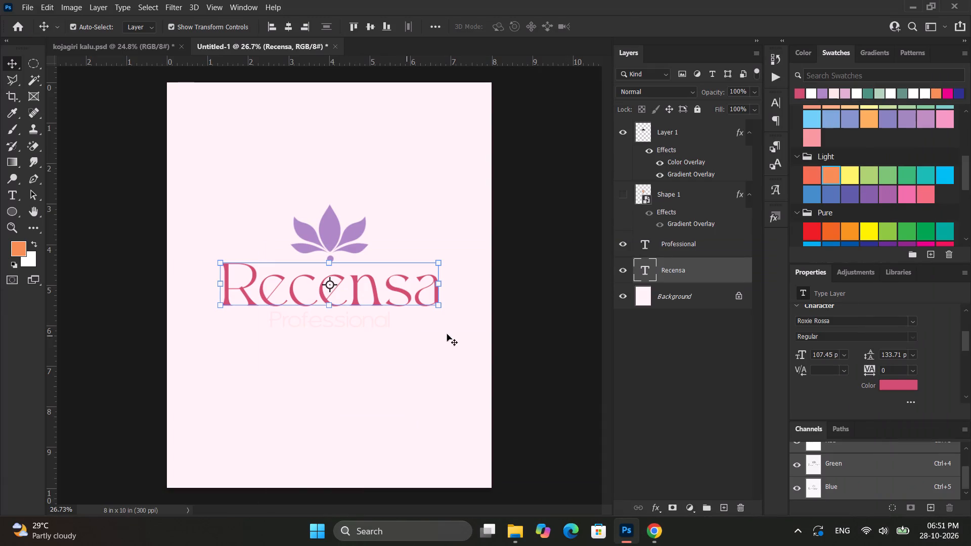
click(373, 321)
click(547, 246)
click(694, 247)
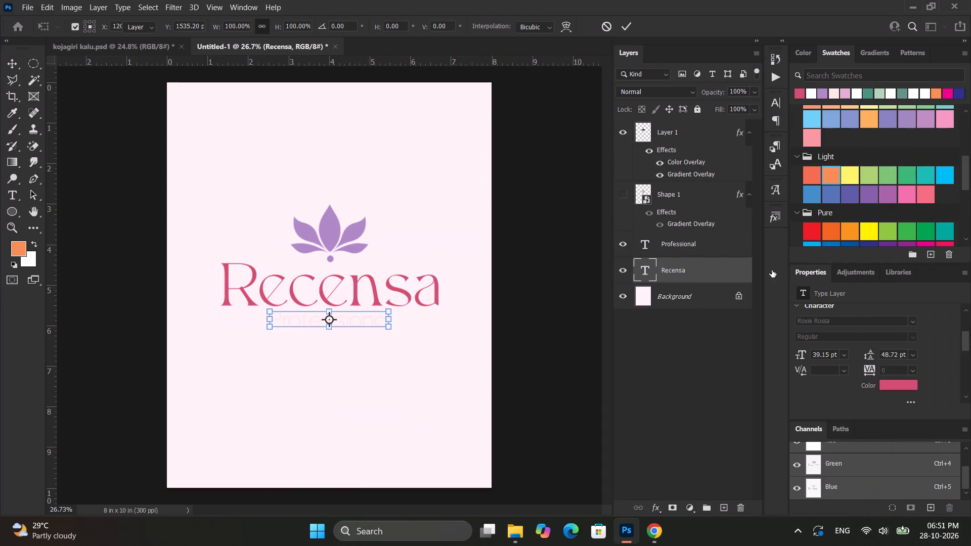
scroll(897, 345, down, 5)
click(895, 335)
key(ctrl+v)
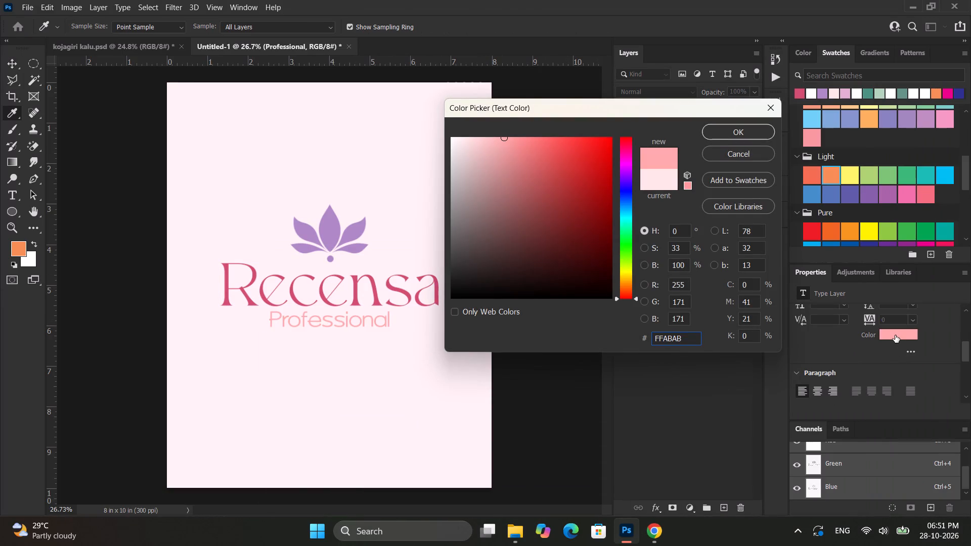
key(Return)
click(564, 293)
Copy the same pink #FFABAB again in Chrome and turn off the lotus layer's Color Overlay in Photoshop.
alt+scroll(332, 274, down, 5)
alt+scroll(330, 268, up, 4)
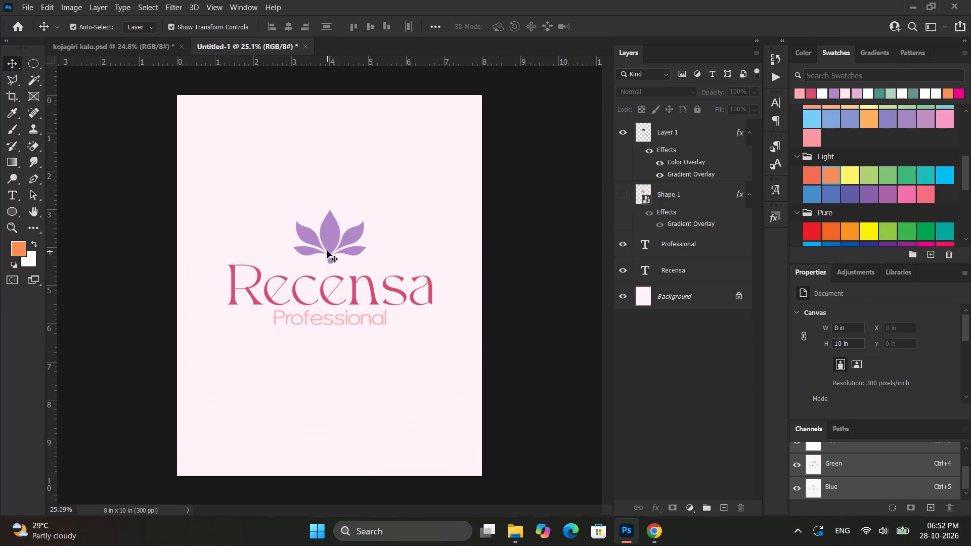
click(327, 251)
click(661, 533)
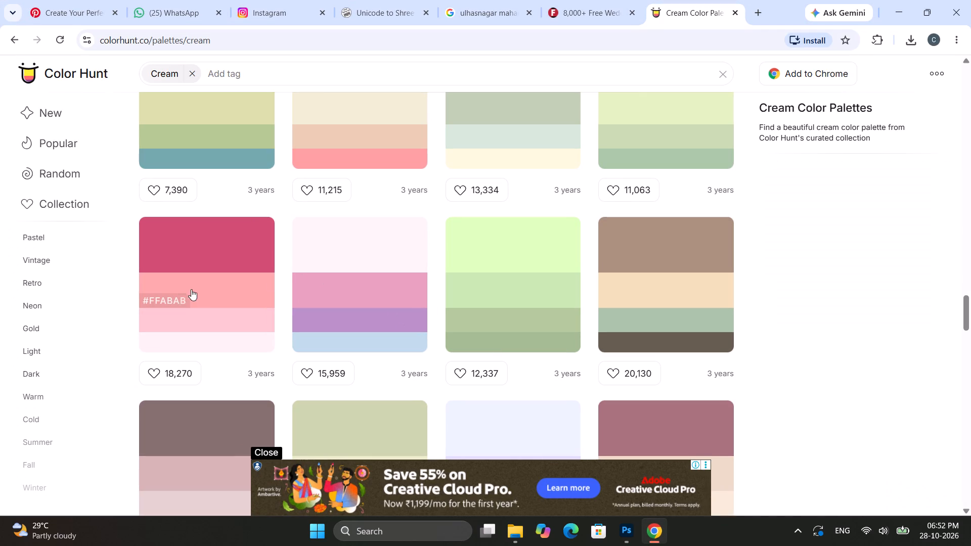
click(174, 298)
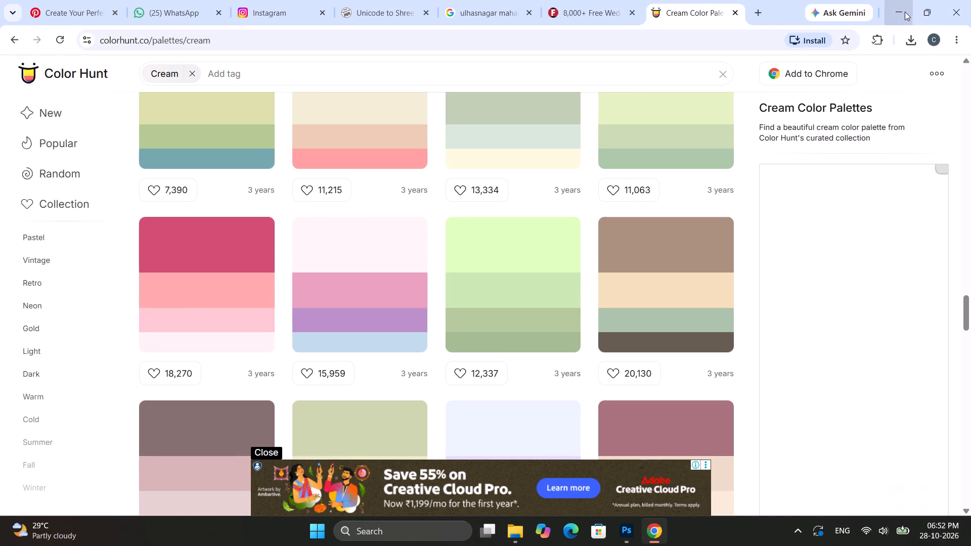
click(902, 12)
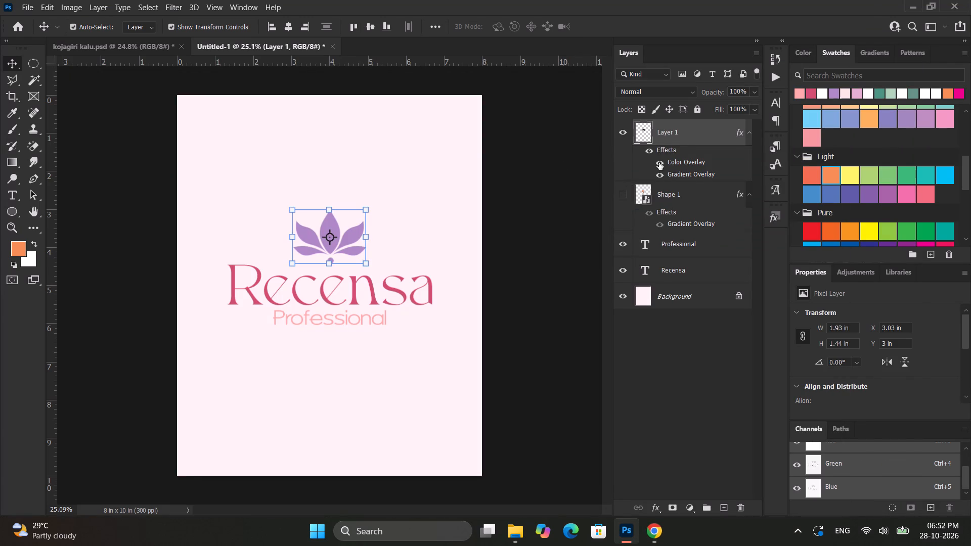
click(656, 162)
Set the dark blue starting stop of the lotus's Gradient Overlay to the copied pink #FFABAB.
double_click(675, 173)
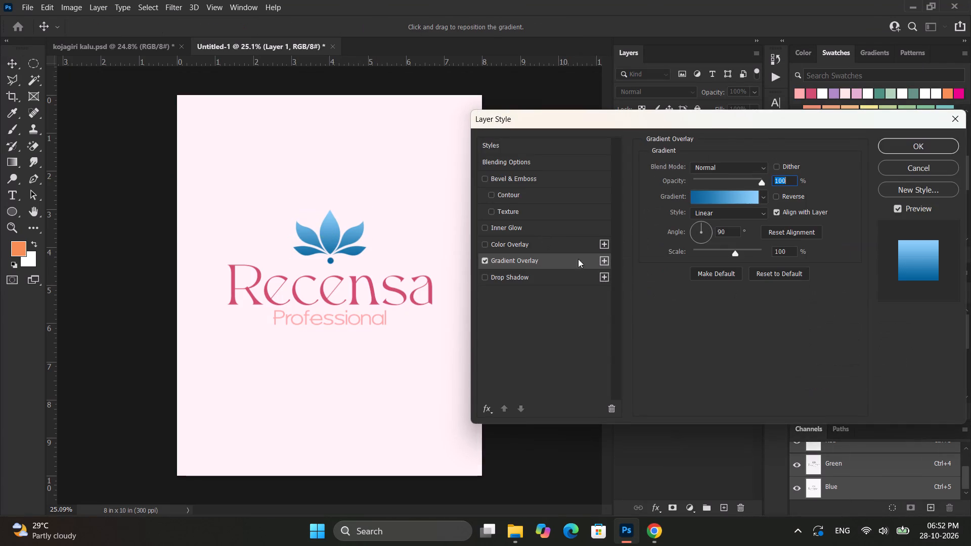
click(760, 196)
scroll(703, 253, down, 3)
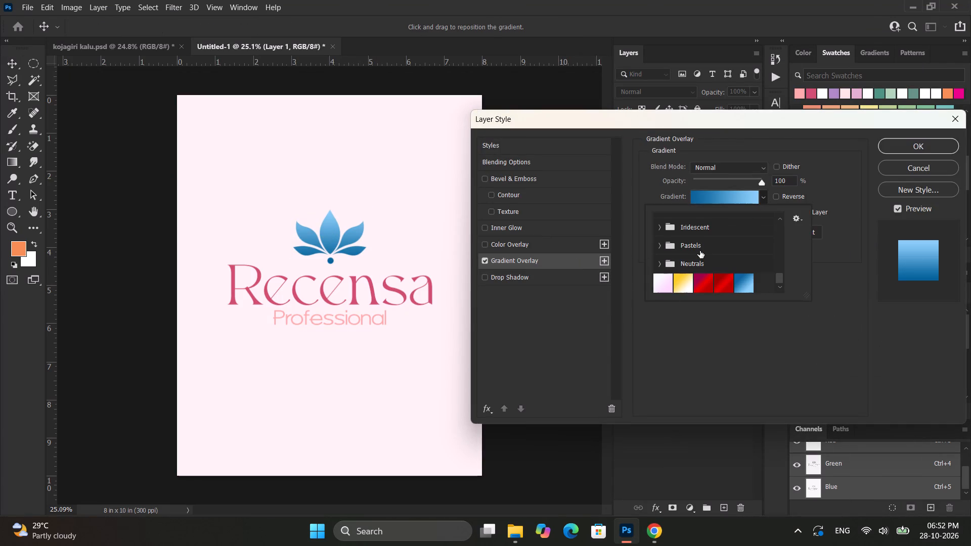
scroll(695, 247, up, 1)
scroll(688, 236, down, 2)
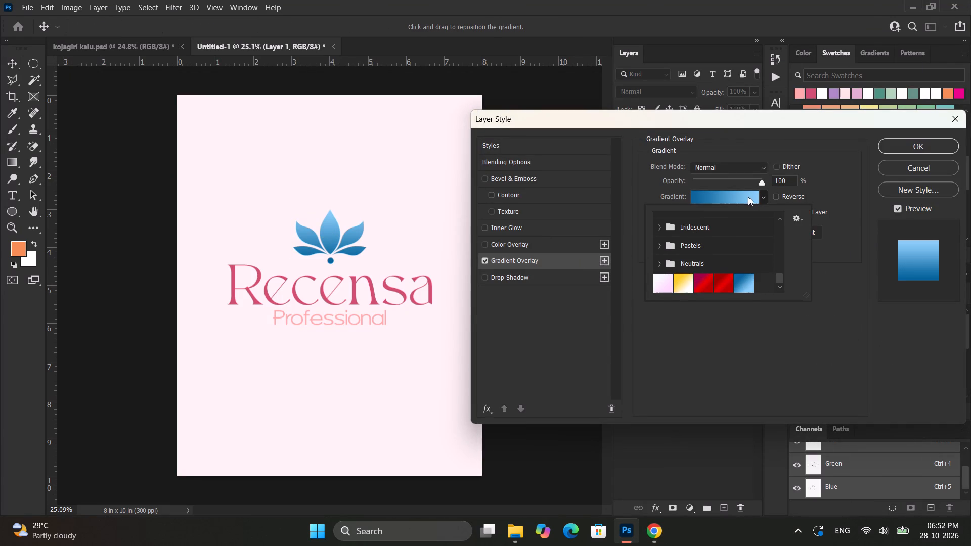
click(746, 196)
click(676, 326)
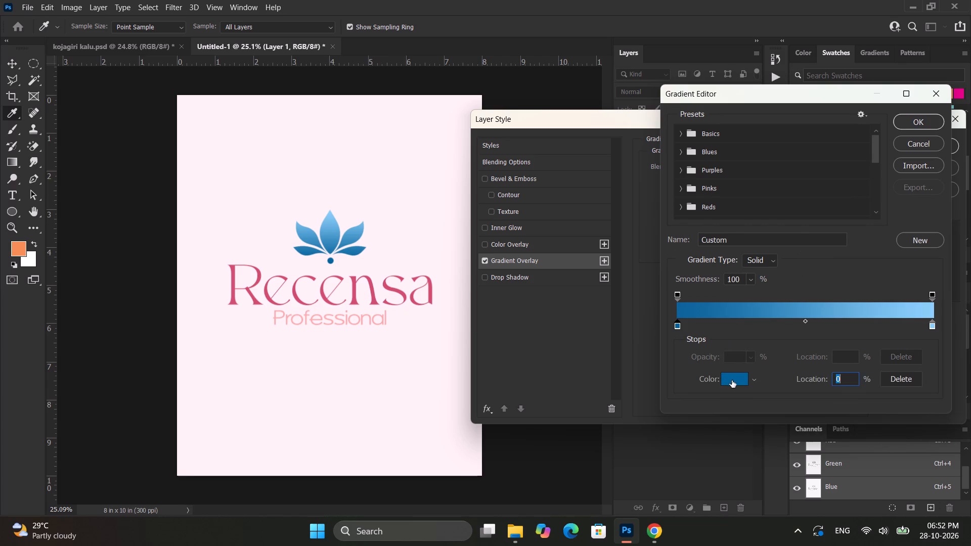
click(732, 380)
key(ctrl+v)
key(Return)
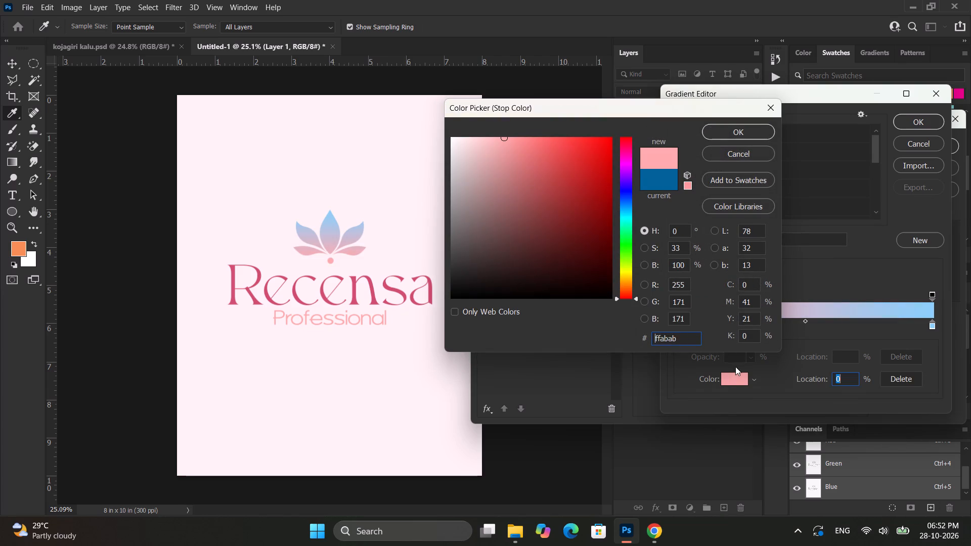
Copy the crimson #D14D72 in Chrome, set it as the end stop of the lotus gradient in Photoshop, and accept the gradient.
click(657, 535)
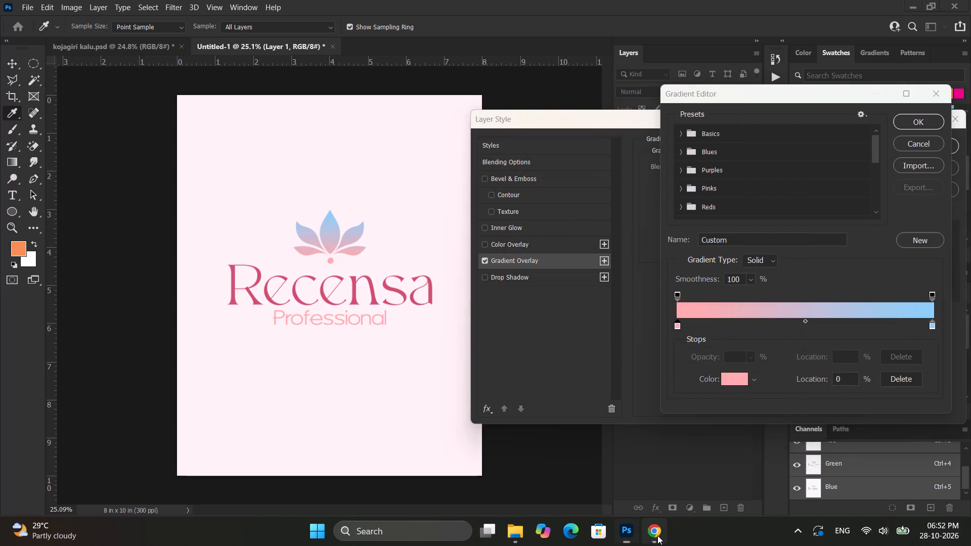
click(191, 260)
click(180, 260)
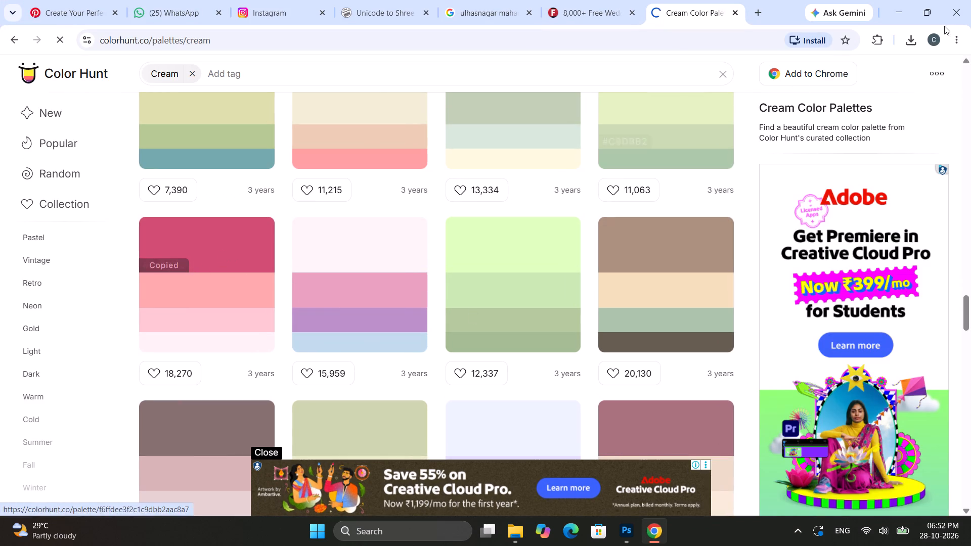
click(903, 5)
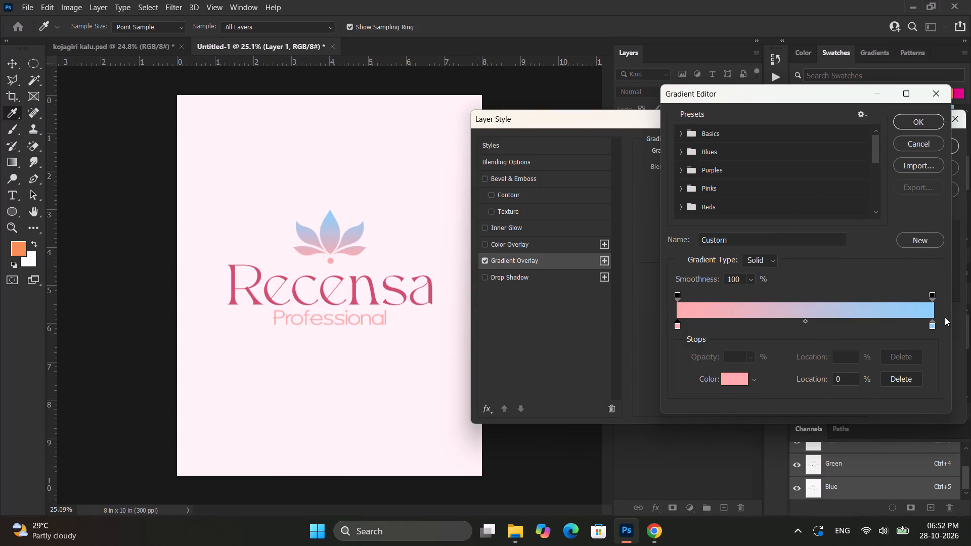
click(933, 326)
click(746, 378)
key(ctrl+v)
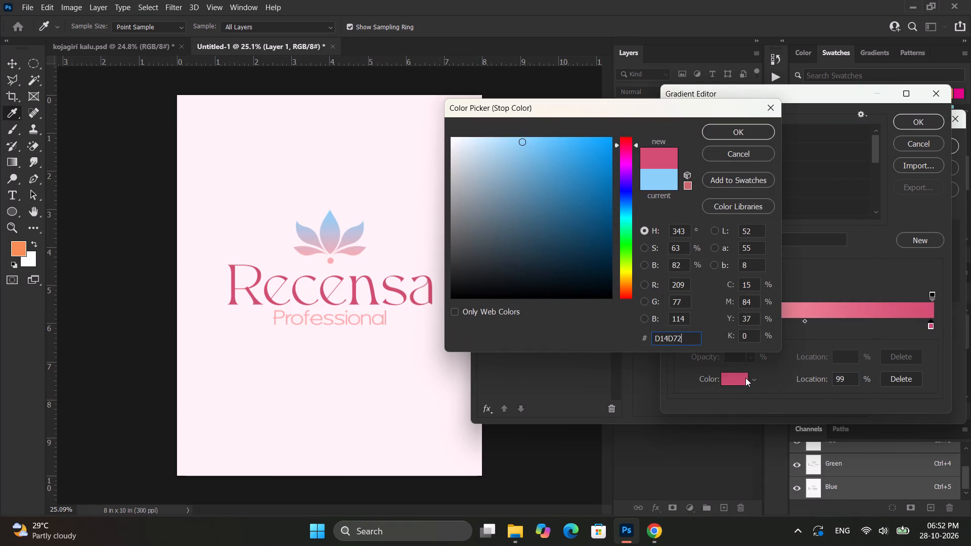
key(Return)
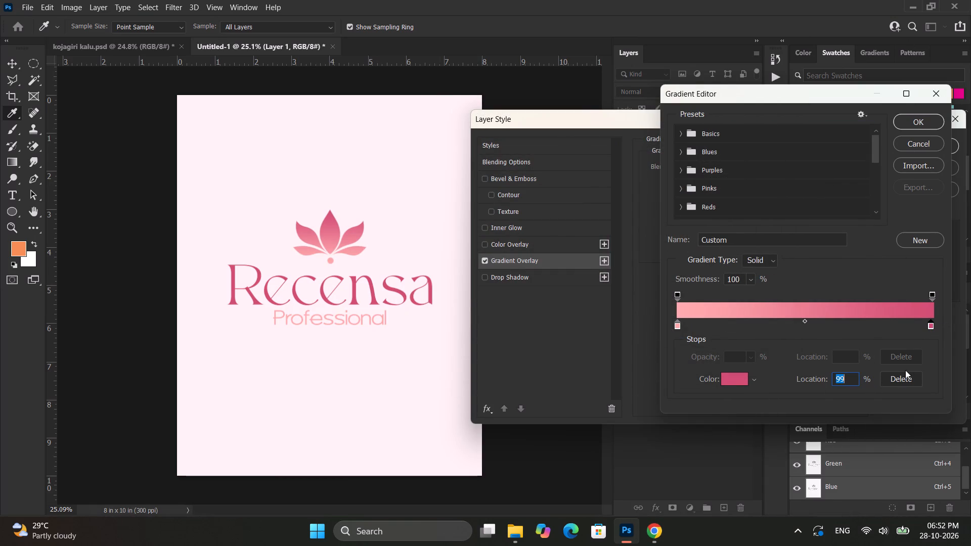
click(925, 119)
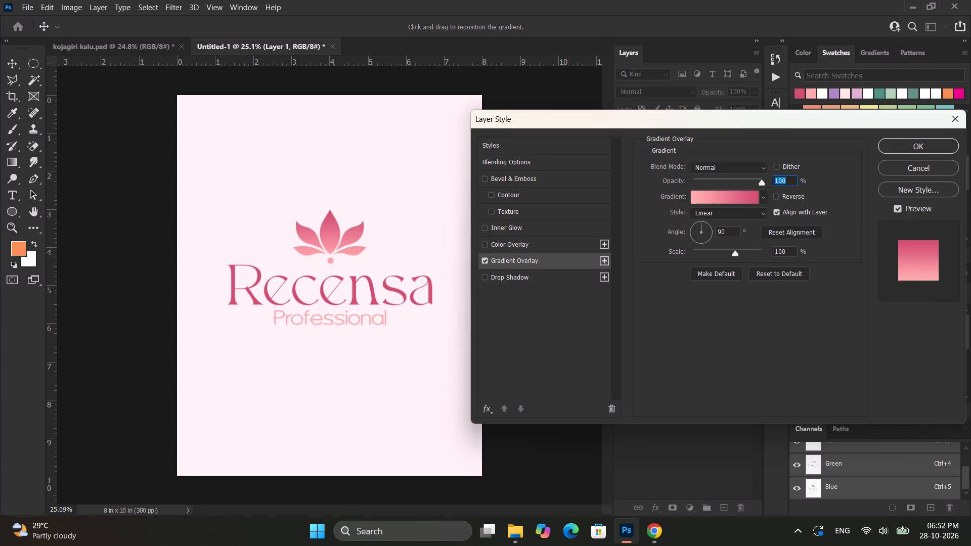
Set the lotus's Gradient Overlay angle to -90° and apply the layer style.
drag(730, 229, 709, 229)
text(-90)
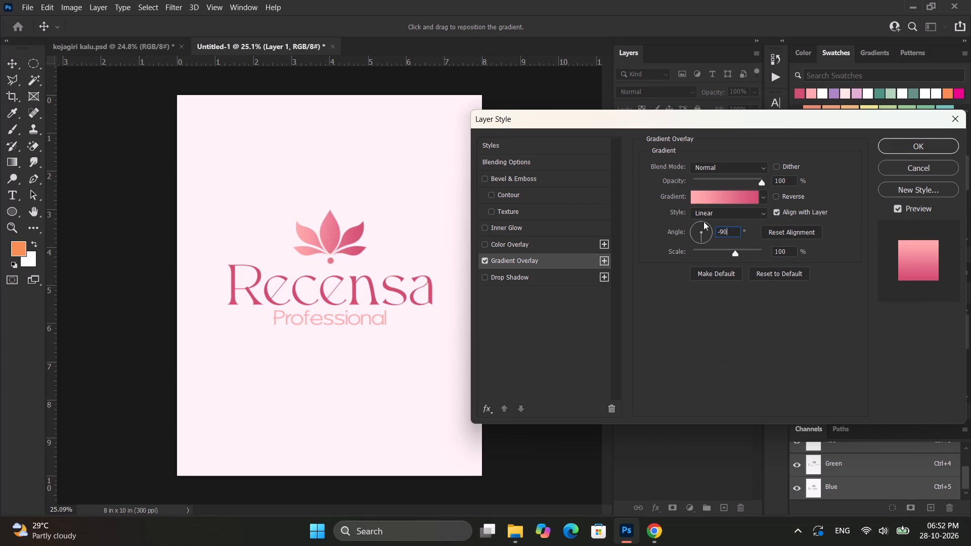
key(Return)
click(522, 258)
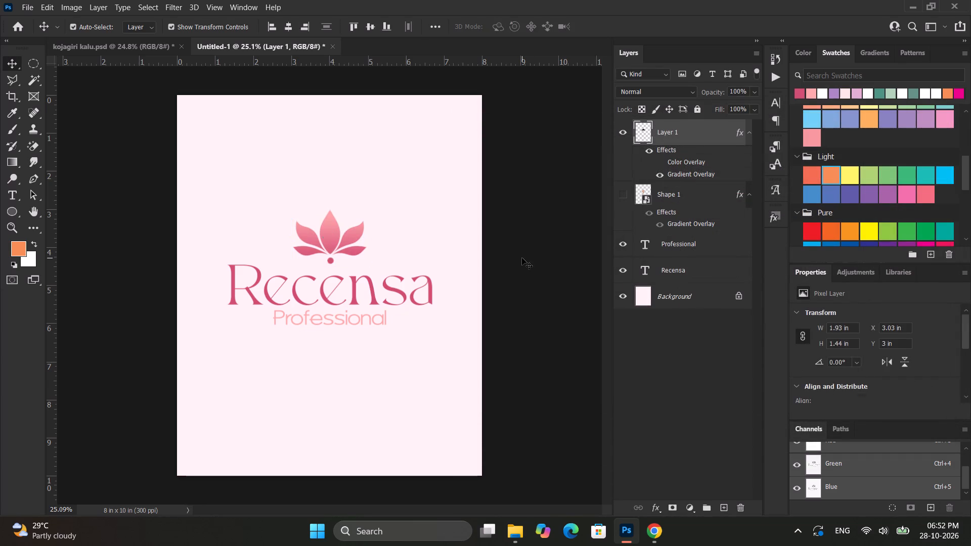
Export the logo as a 2400 x 3000 px JPG named "recensa 2" in the Downloads folder.
alt+scroll(522, 258, down, 7)
alt+scroll(505, 247, up, 6)
key(ctrl+alt+shift+w)
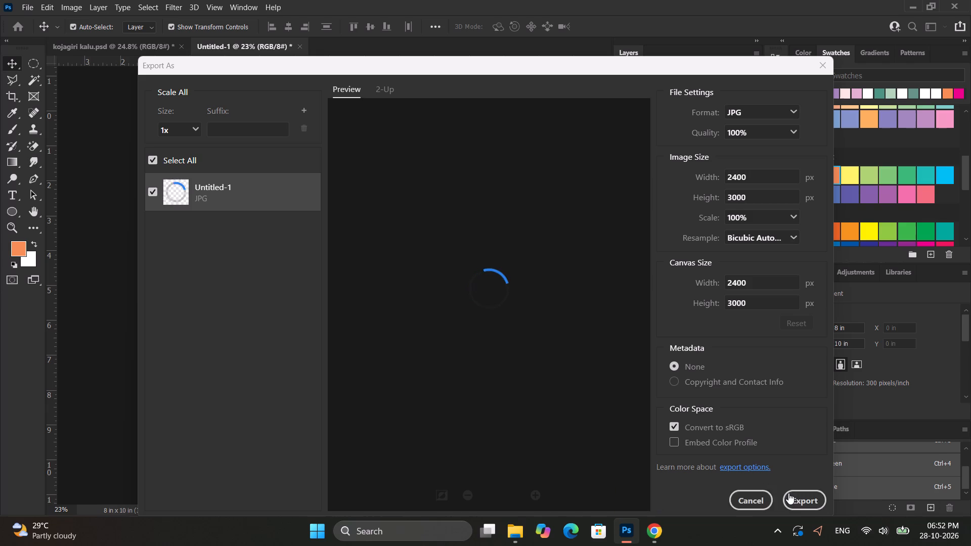
click(801, 499)
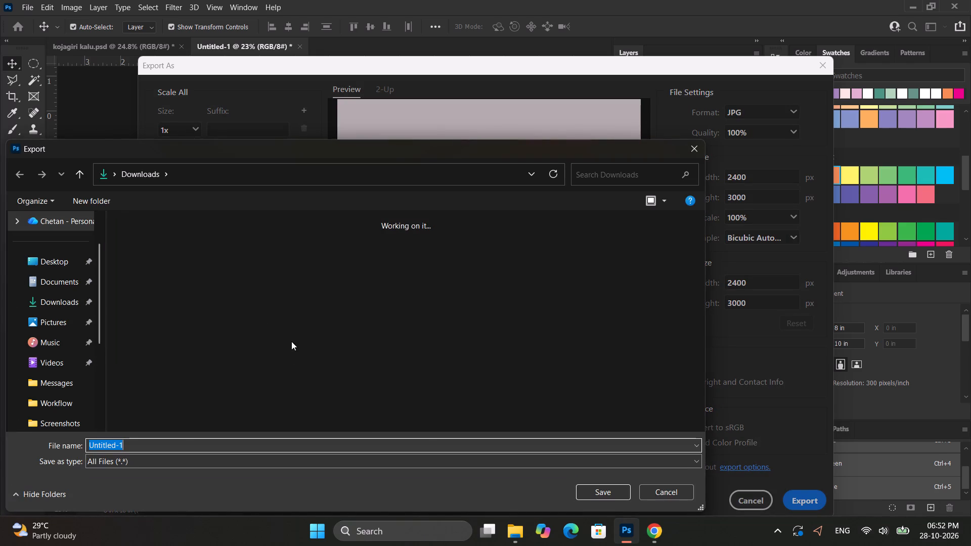
click(195, 298)
click(165, 437)
click(157, 442)
click(149, 445)
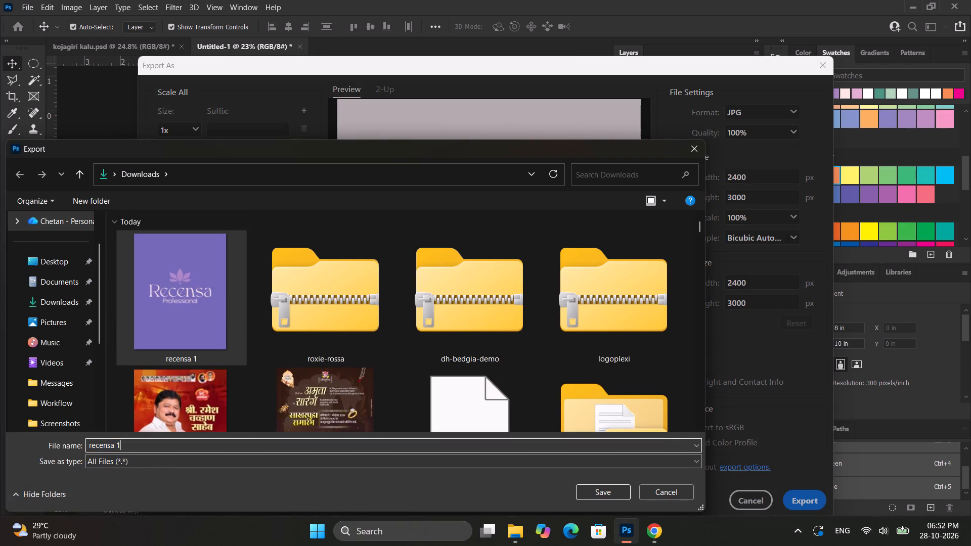
key(BackSpace)
key(2)
key(Return)
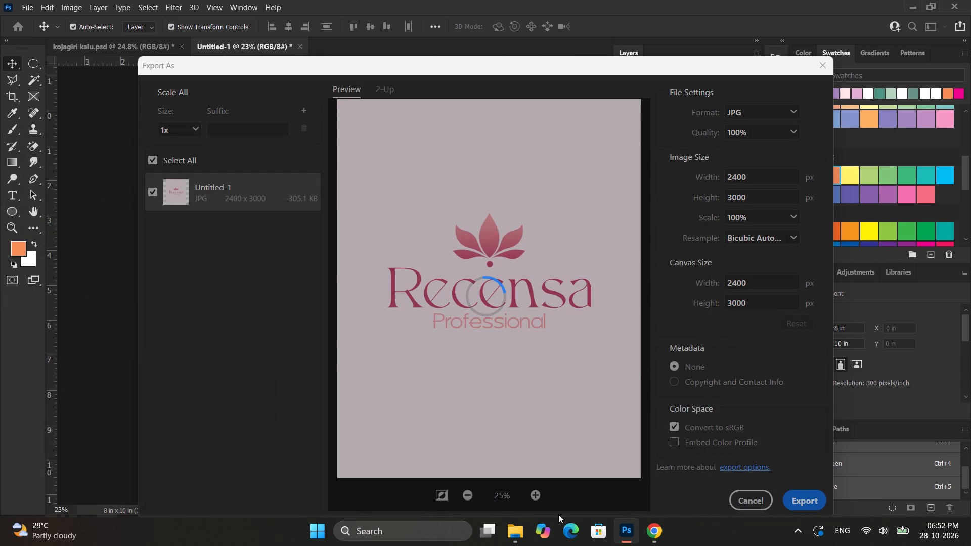
Return to Color Hunt in Chrome to look for another colour palette.
click(655, 530)
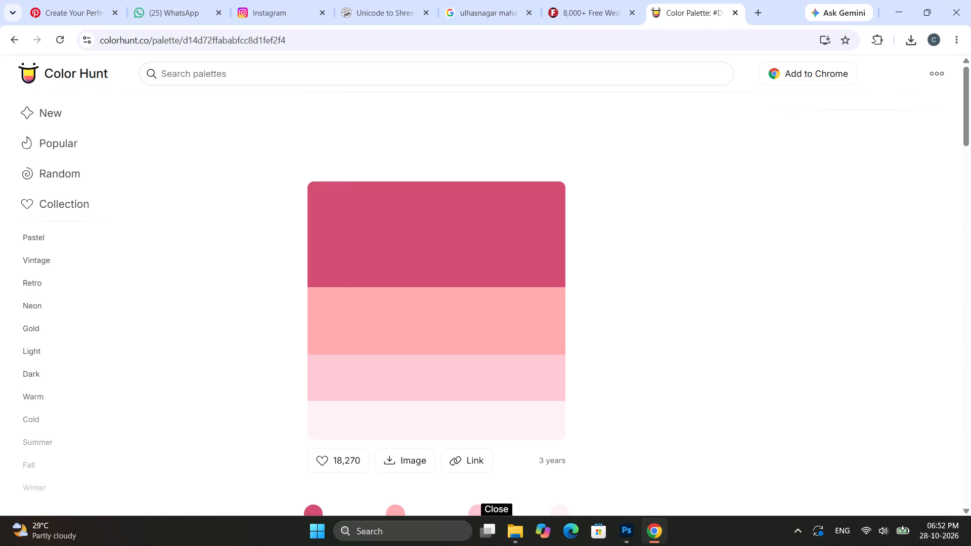